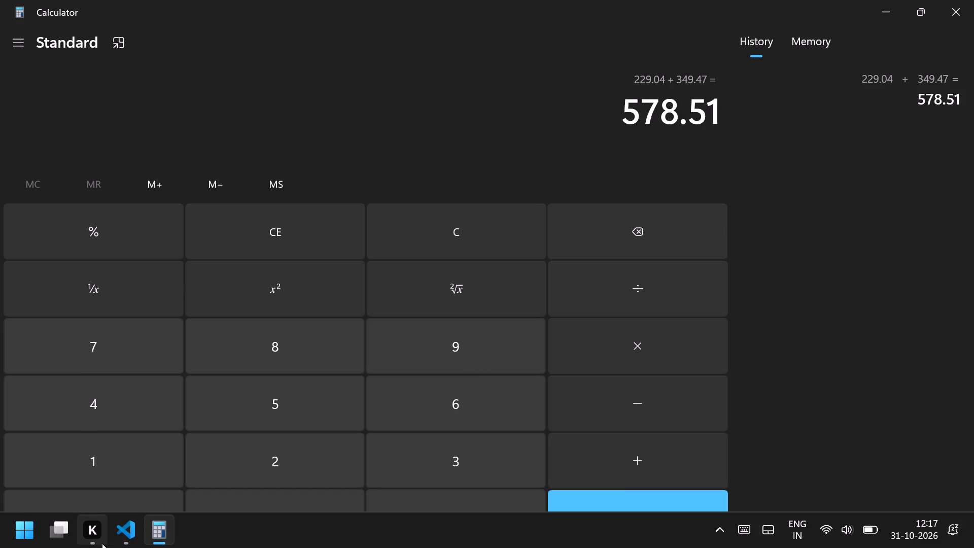
Switch to Visual Studio Code and close its window.
left_click(114, 540)
left_click(0, 543)
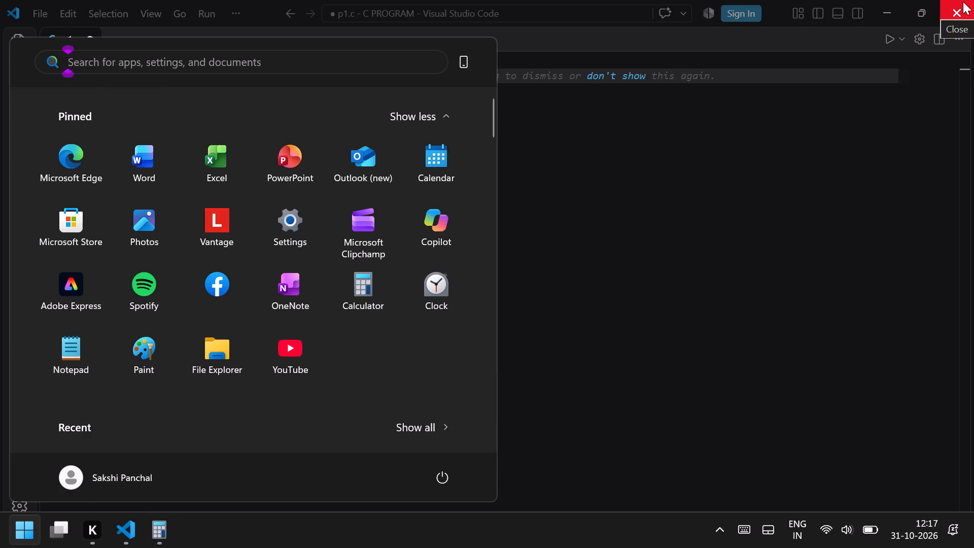
left_click(963, 2)
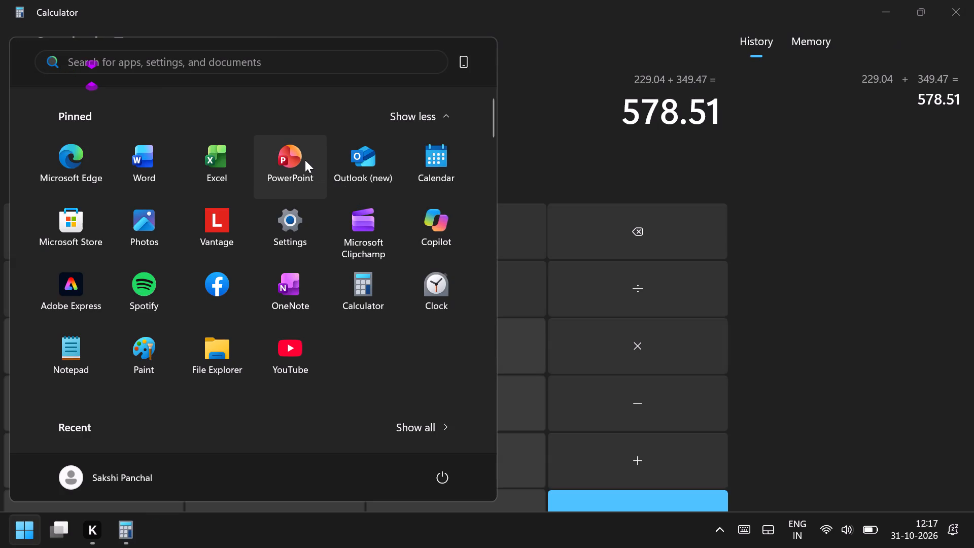
Launch PowerPoint and open the recent presentation "C Program Notes".
left_click(305, 160)
left_click(973, 5)
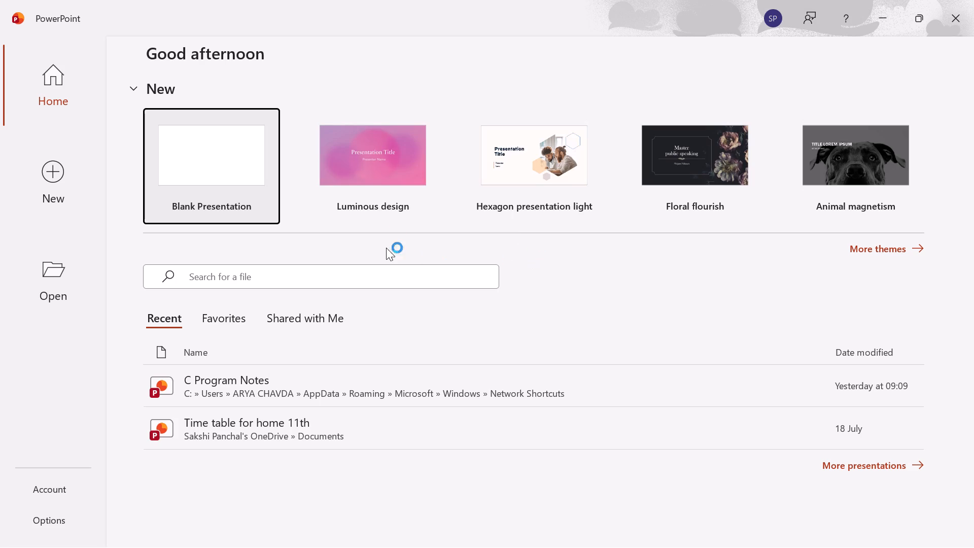
triple_click(358, 375)
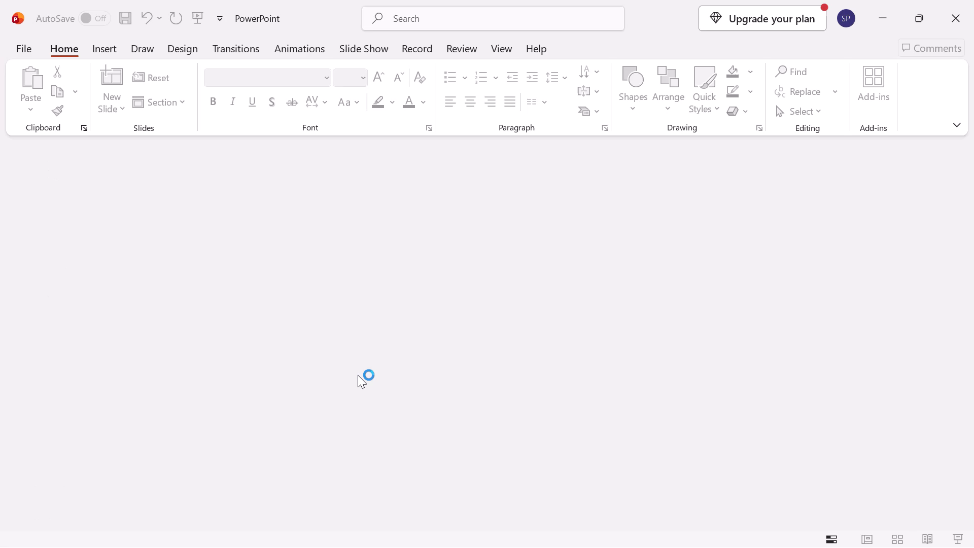
left_click(358, 375)
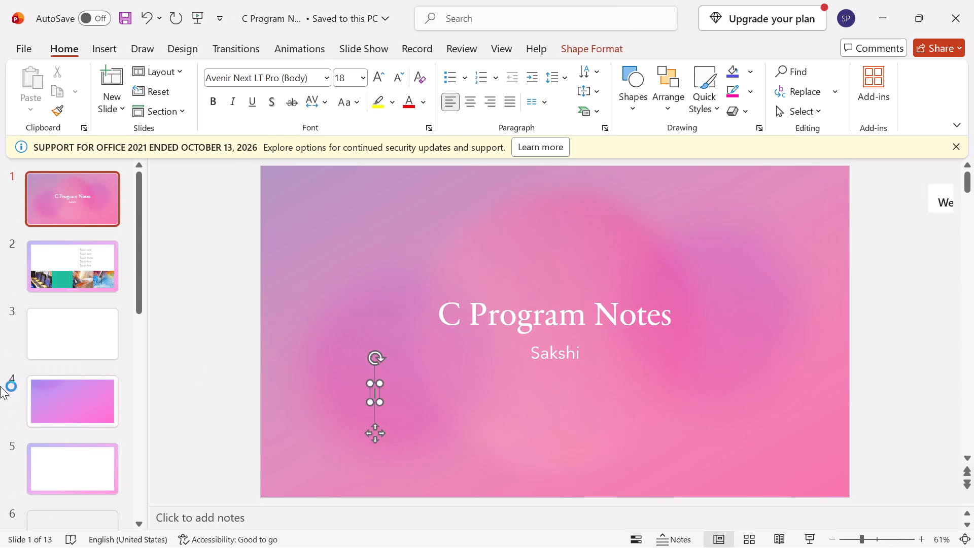
In slide 2's title placeholder, enter the heading "Oprators" with "1.arithmetic" on the line below.
left_click(84, 271)
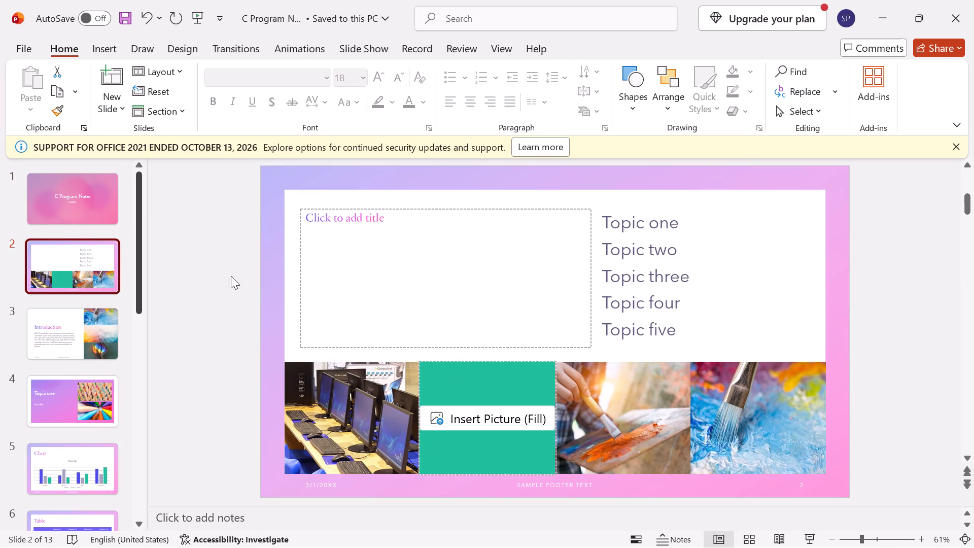
left_click(330, 221)
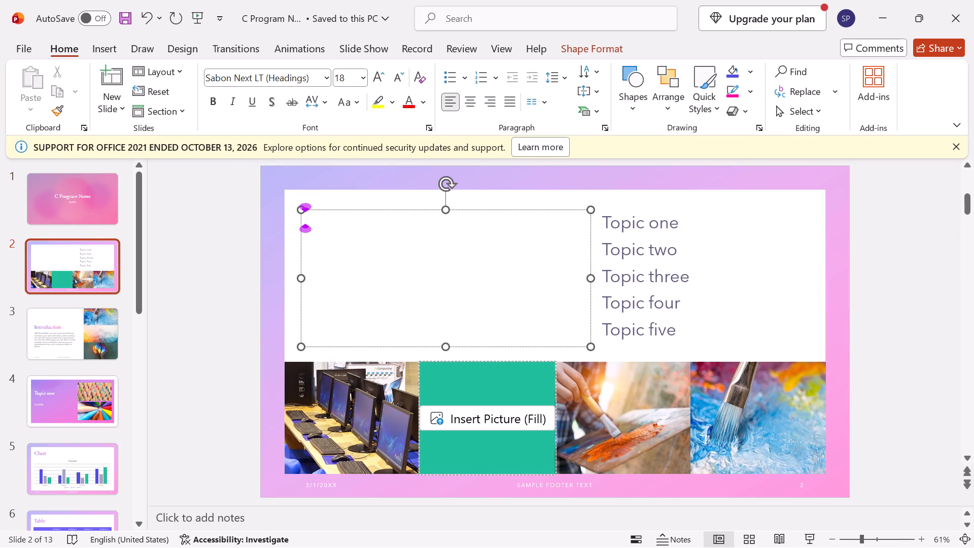
left_click(330, 221)
type("oprators")
key("Return")
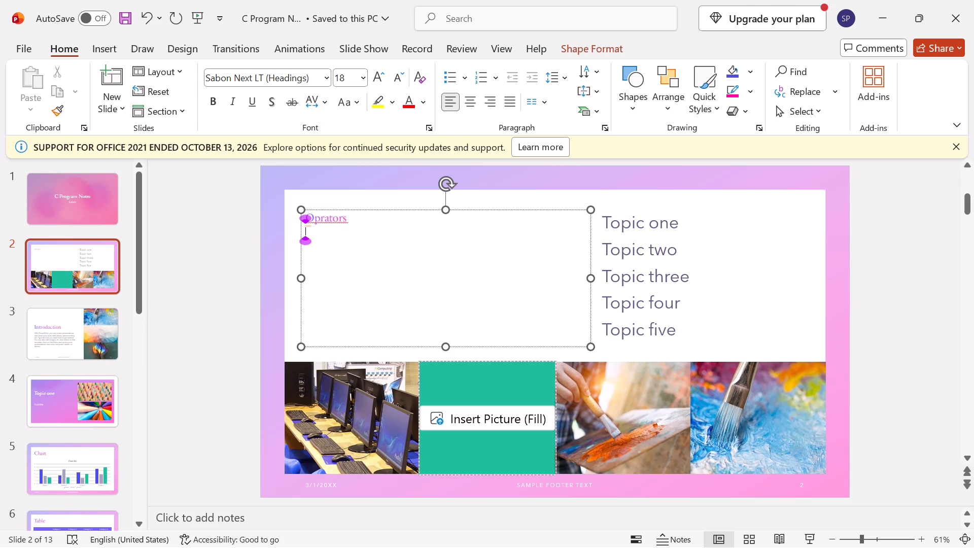
type("ari")
key("BackSpace")
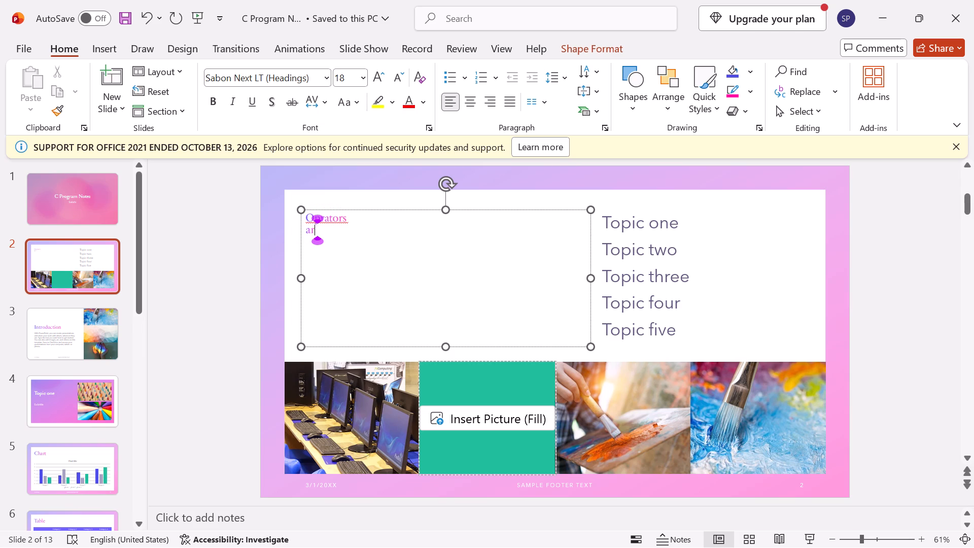
key("BackSpace")
key("BackSpace")
type("1.arithmetic")
key("space")
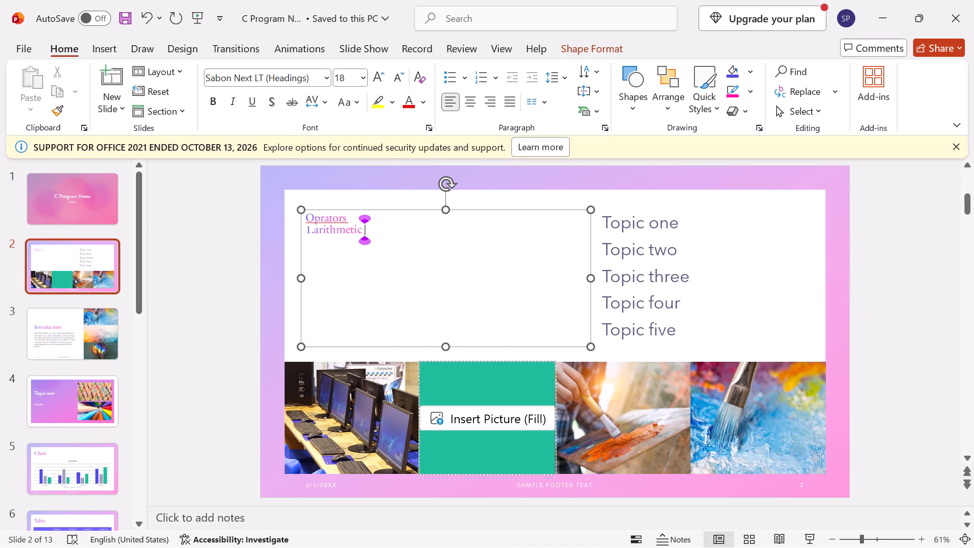
Add the lines "2.increment & decrement" and "3.assignment" to the operators list on slide 2.
key("Return")
type("2.")
type("increment")
key("space")
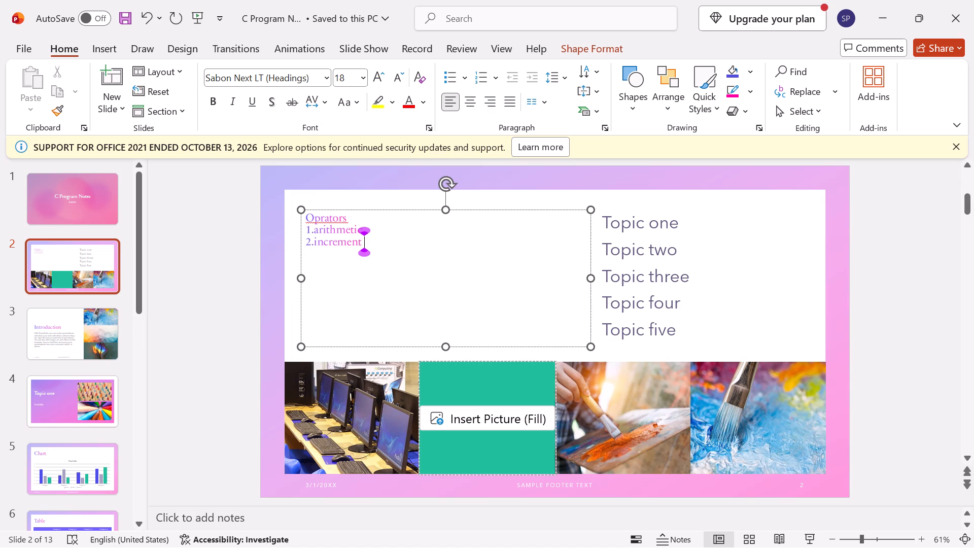
key("shift+ampersand")
key("space")
type("decrement")
key("Return")
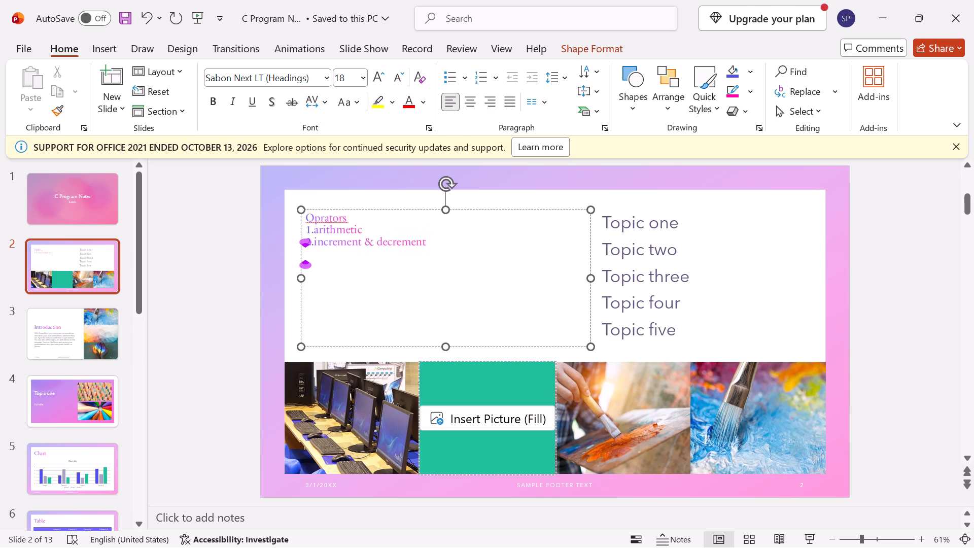
key("3")
key("period")
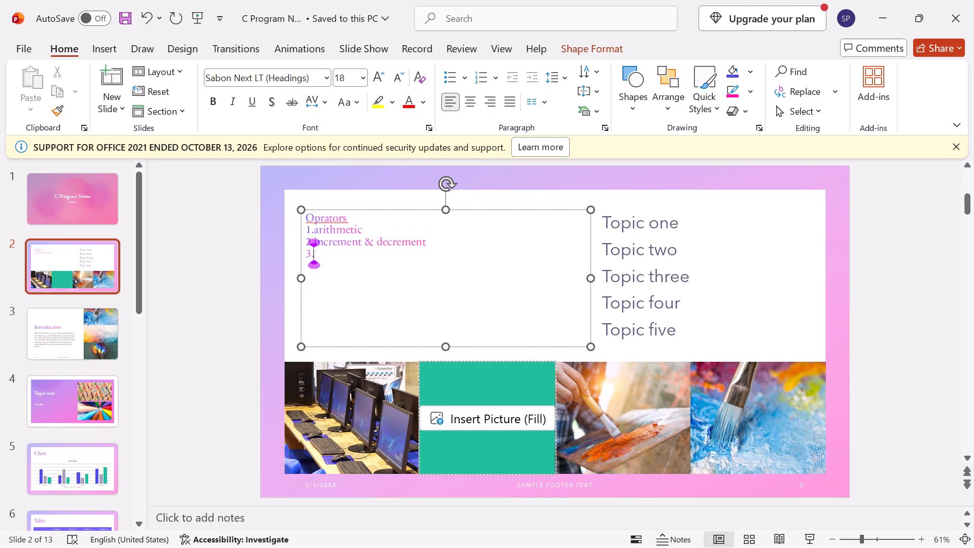
type("assigment")
Complete the operators list with the lines "4.logical", "5.relatinal", "6.comma" and "7.ternary/conditinal".
key("Return")
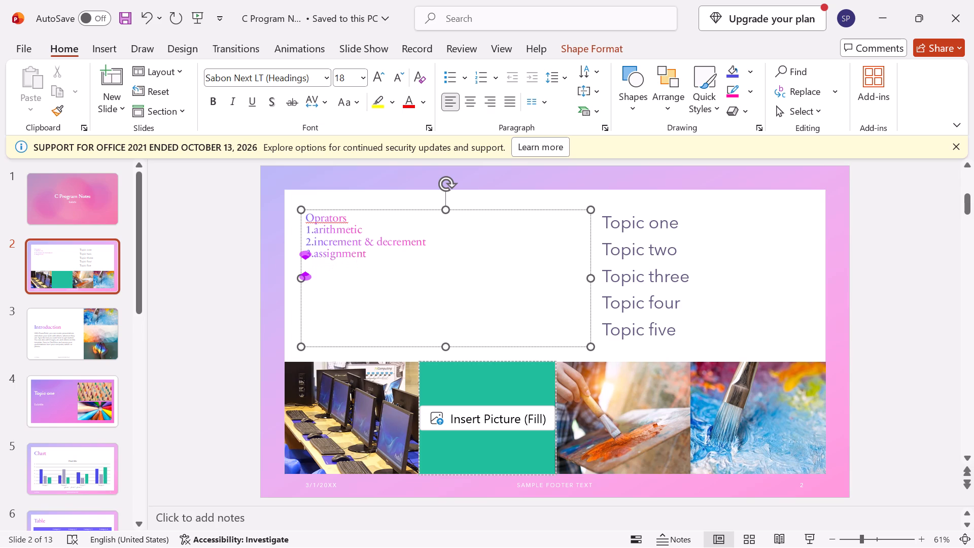
key("4")
type(".logical")
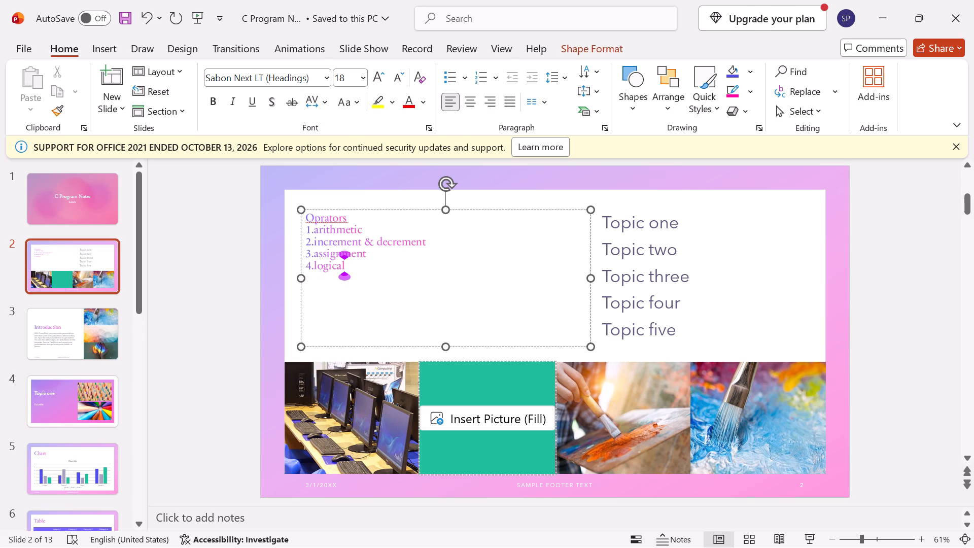
key("Return")
type("5.relatinal")
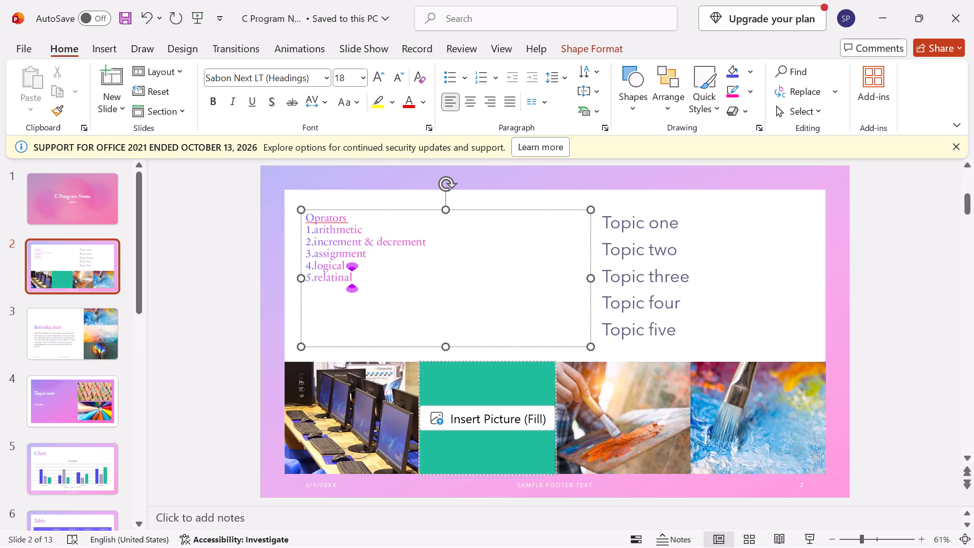
key("Return")
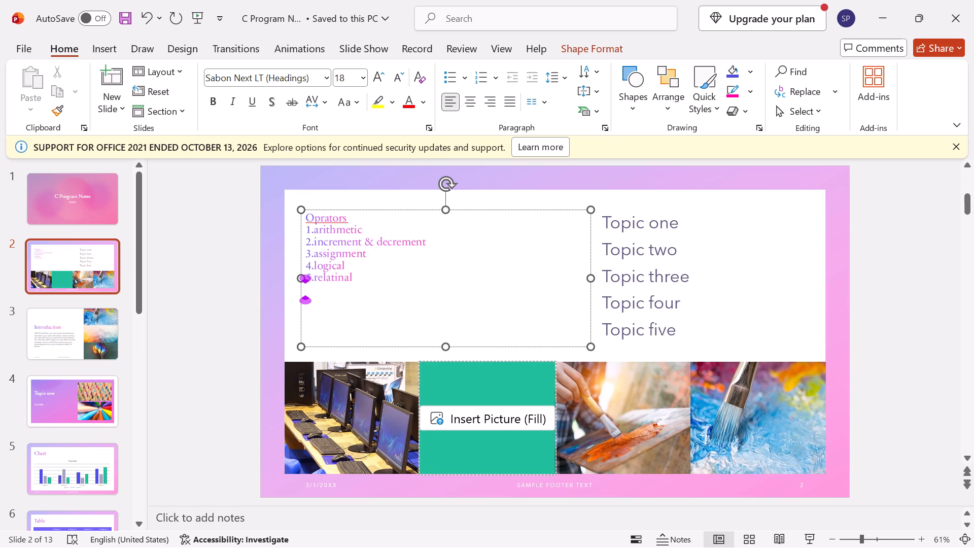
type("6.comma")
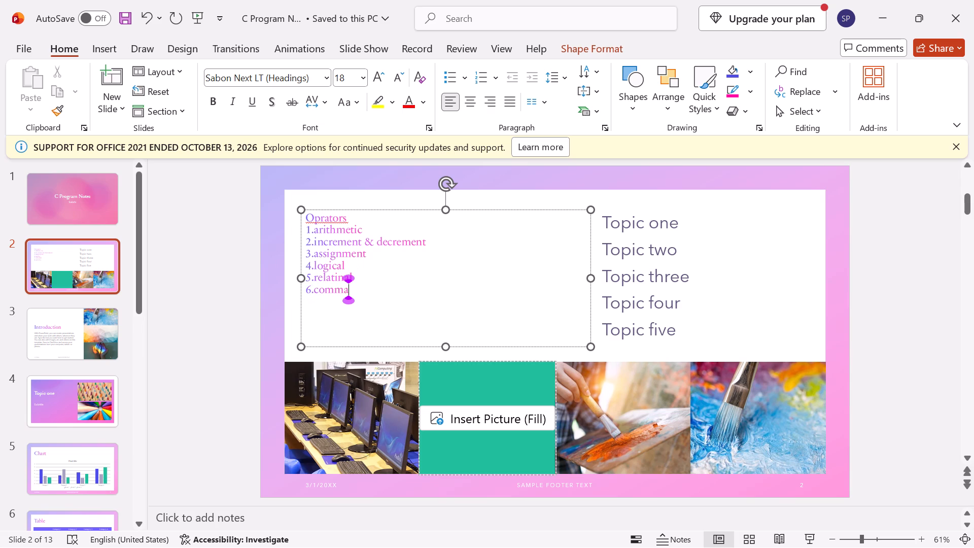
key("Return")
type("7.")
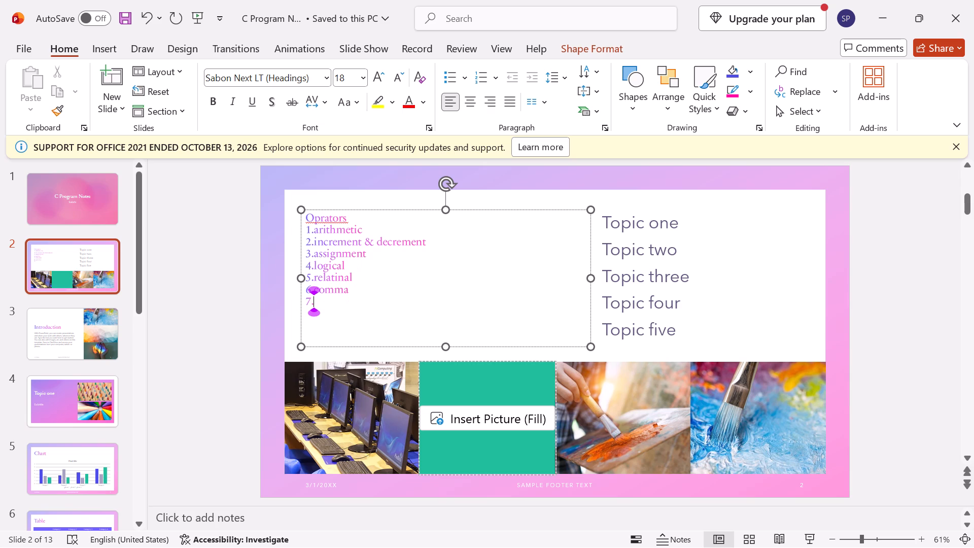
type("ternary/conditi")
type("nal")
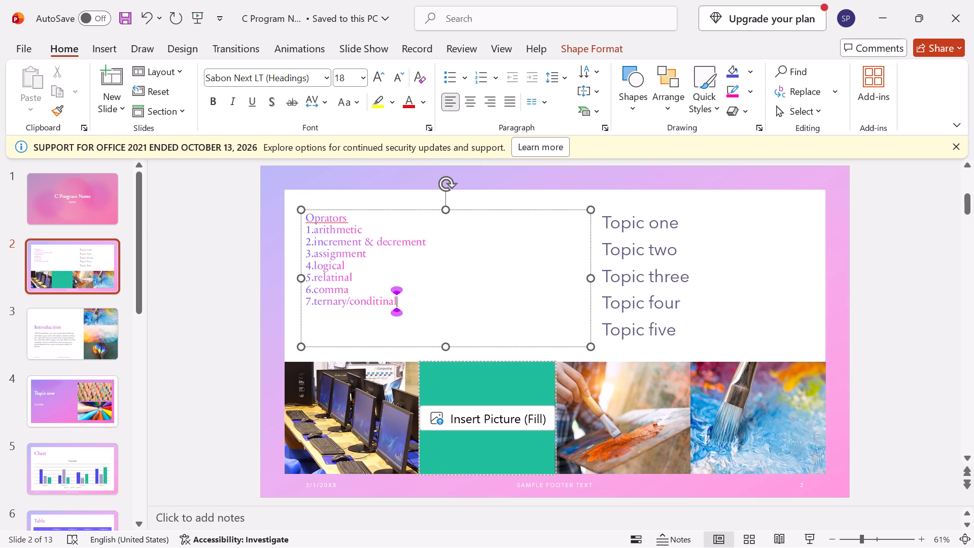
Delete the text "Topic one" from the topic list on slide 2.
left_click(670, 226)
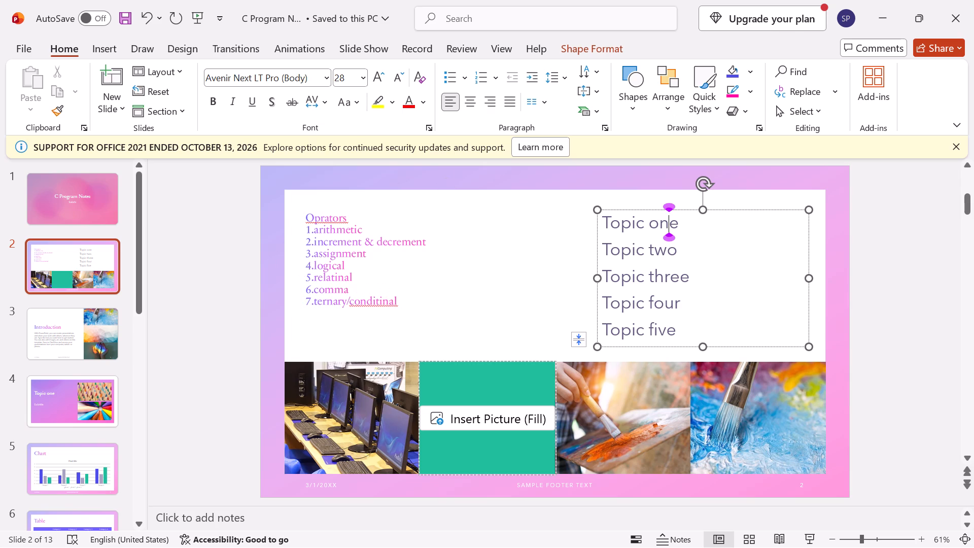
left_click(681, 227)
key("BackSpace")
key("BackSpace")
key("BackSpace")
key("BackSpace")
key("BackSpace")
key("BackSpace")
key("BackSpace")
key("BackSpace")
key("BackSpace")
key("BackSpace")
key("BackSpace")
key("BackSpace")
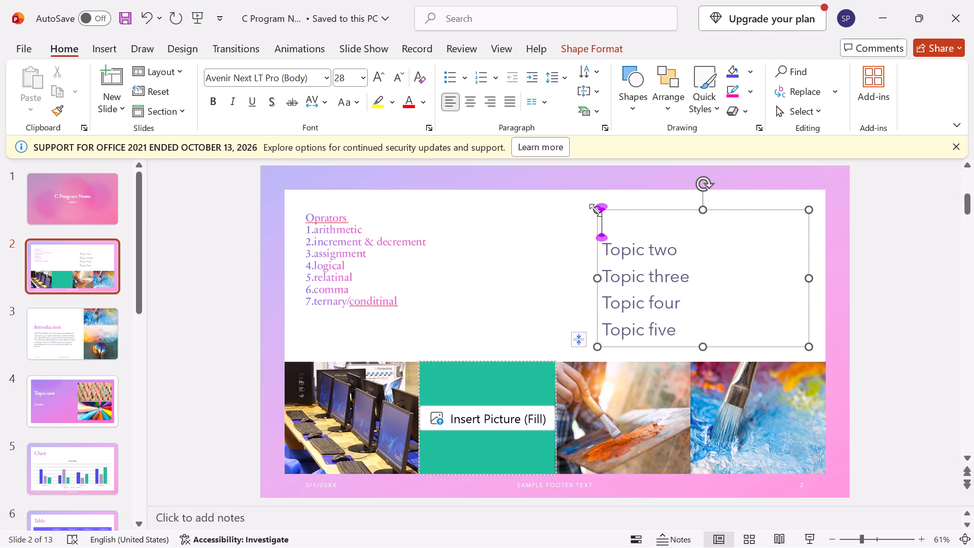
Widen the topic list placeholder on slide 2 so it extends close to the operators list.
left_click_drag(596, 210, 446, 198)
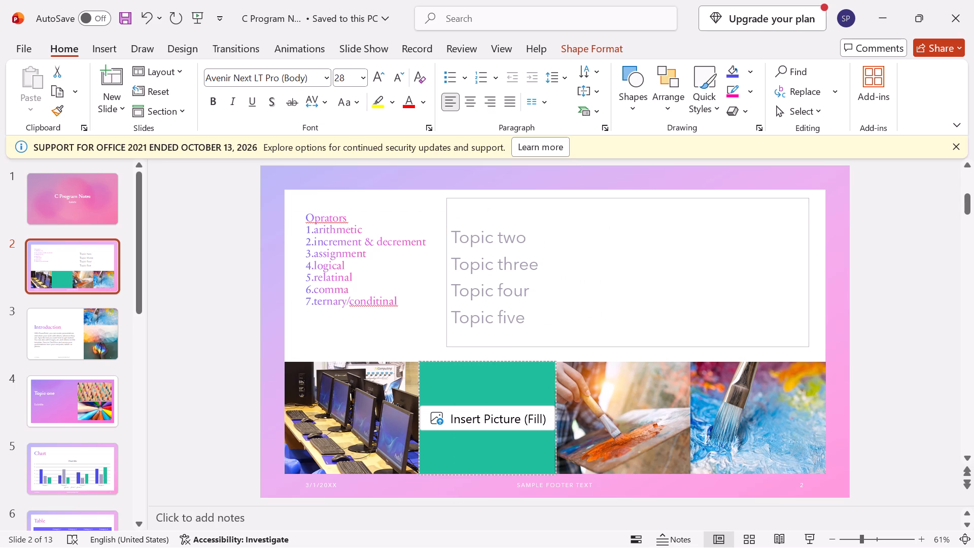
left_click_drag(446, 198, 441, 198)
Delete the "Topic two" line from the topic list on slide 2.
left_click(521, 240)
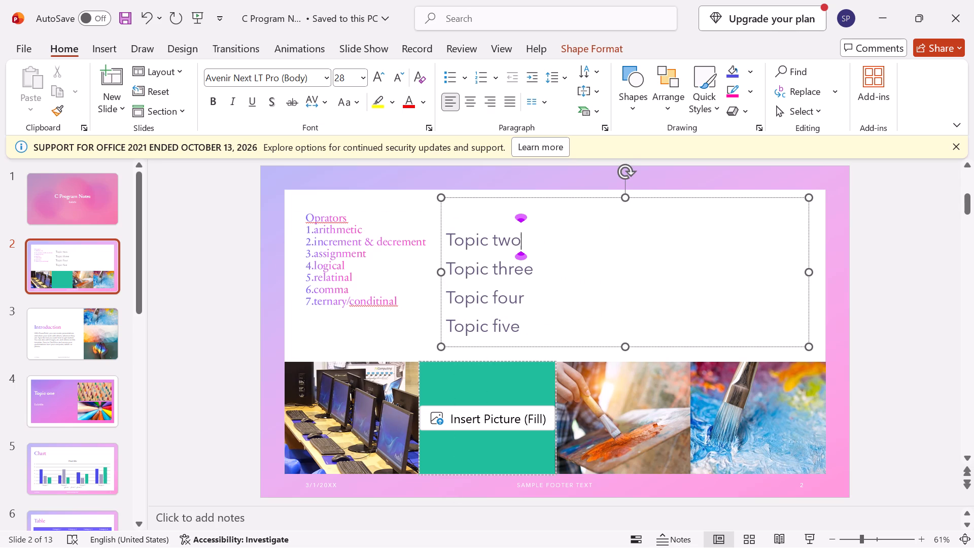
key("BackSpace")
key("BackSpace")
key("BackSpace")
key("BackSpace")
key("BackSpace")
key("BackSpace")
key("BackSpace")
key("BackSpace")
key("BackSpace")
key("BackSpace")
key("BackSpace")
key("BackSpace")
key("BackSpace")
key("BackSpace")
key("BackSpace")
key("BackSpace")
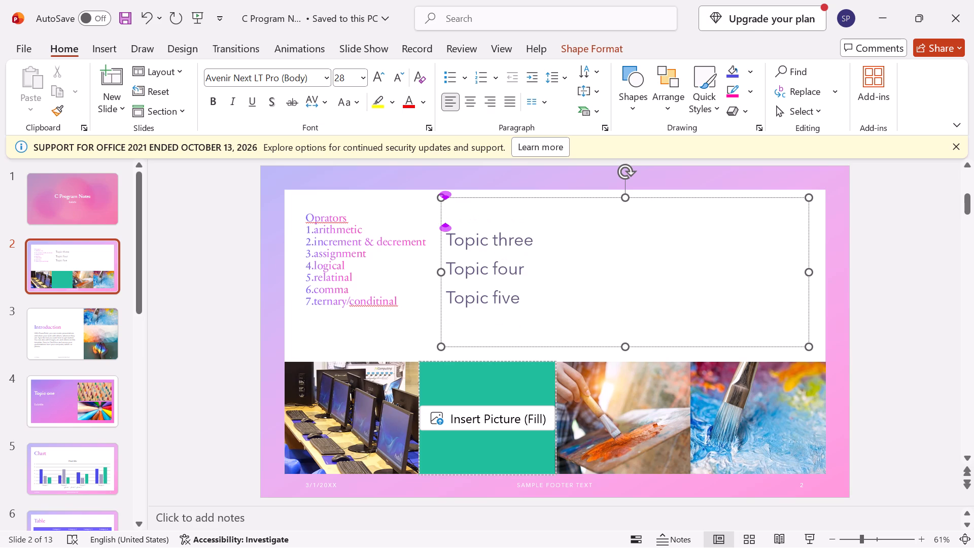
Delete the remaining lines "Topic three", "Topic four" and "Topic five" to empty the topic list placeholder.
key("Down")
key("Down")
key("Down")
key("Right")
key("Right")
key("Right")
key("Right")
key("Right")
key("Right")
key("Right")
key("Right")
key("Right")
key("Right")
key("Right")
key("Right")
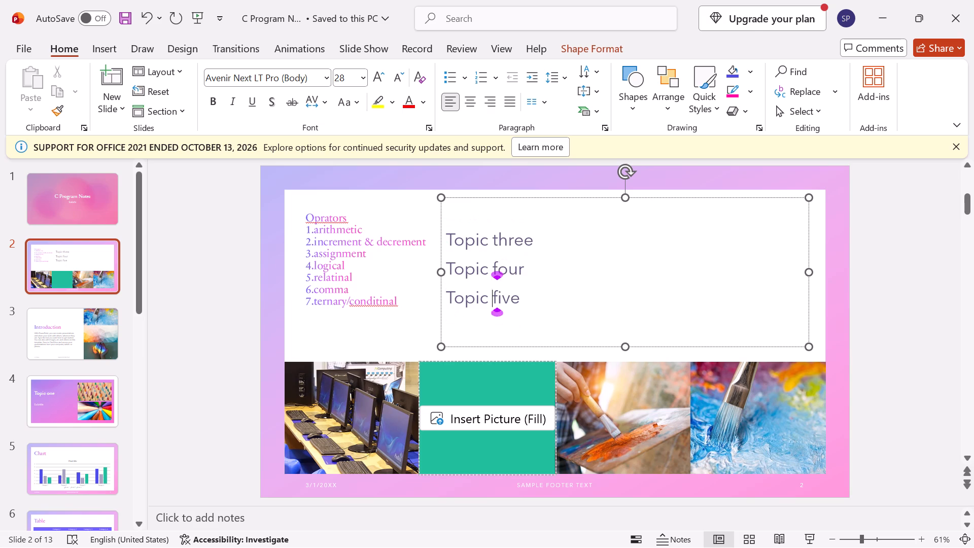
key("BackSpace")
key("BackSpace")
key("BackSpace")
key("BackSpace")
key("BackSpace")
key("BackSpace")
key("BackSpace")
key("BackSpace")
key("BackSpace")
key("BackSpace")
key("BackSpace")
key("BackSpace")
key("BackSpace")
key("BackSpace")
key("BackSpace")
key("BackSpace")
key("BackSpace")
key("BackSpace")
key("BackSpace")
key("BackSpace")
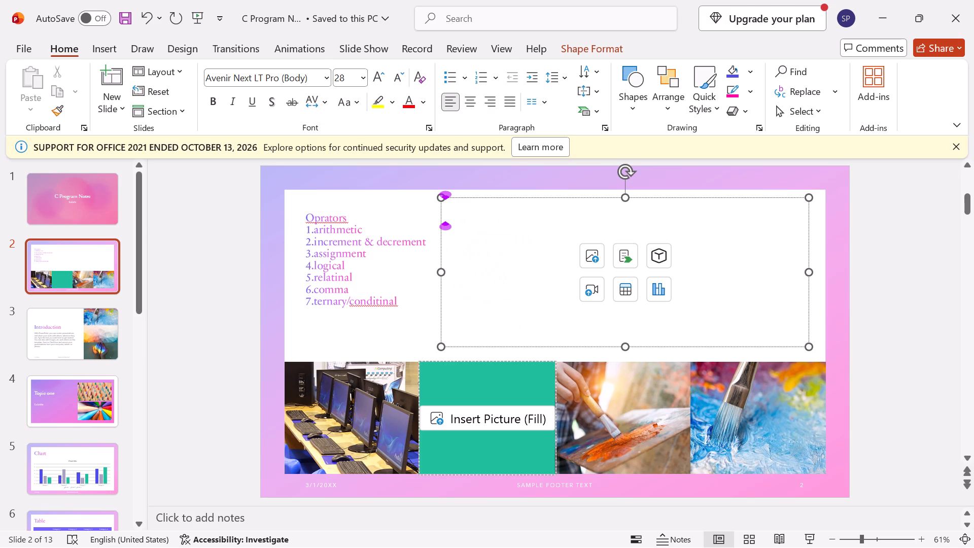
Insert a Vertical Box List SmartArt graphic in the emptied placeholder on slide 2 and close its text pane.
left_click(620, 254)
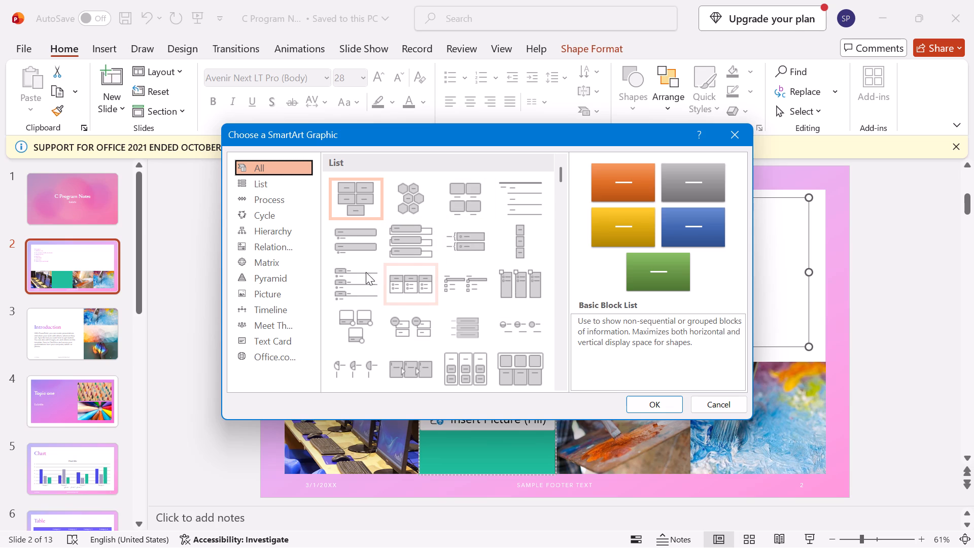
scroll(438, 307, "down", 2)
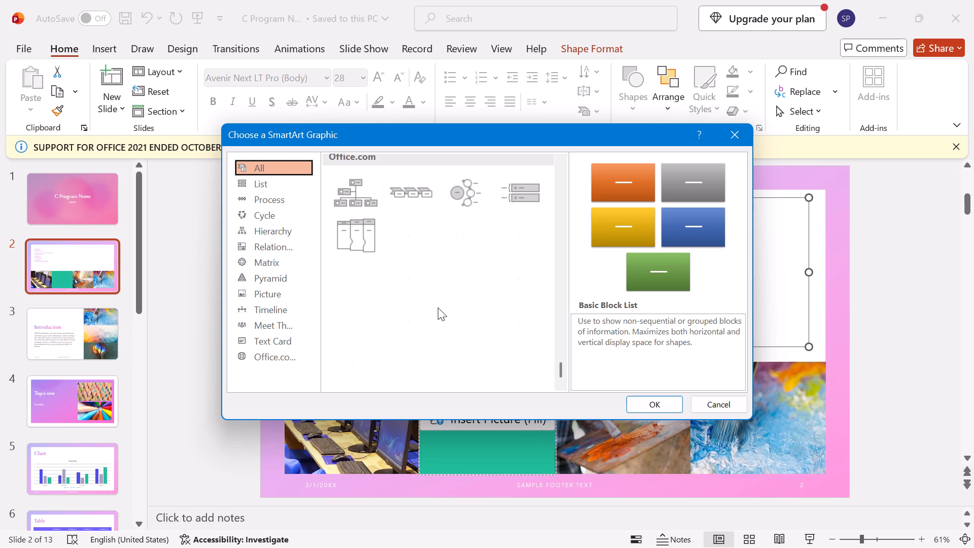
scroll(438, 307, "up", 2)
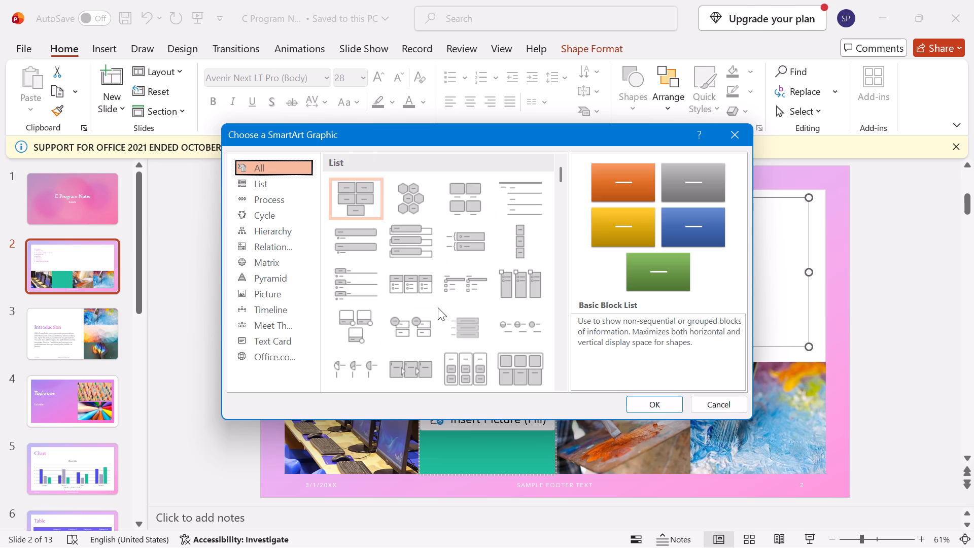
left_click(415, 246)
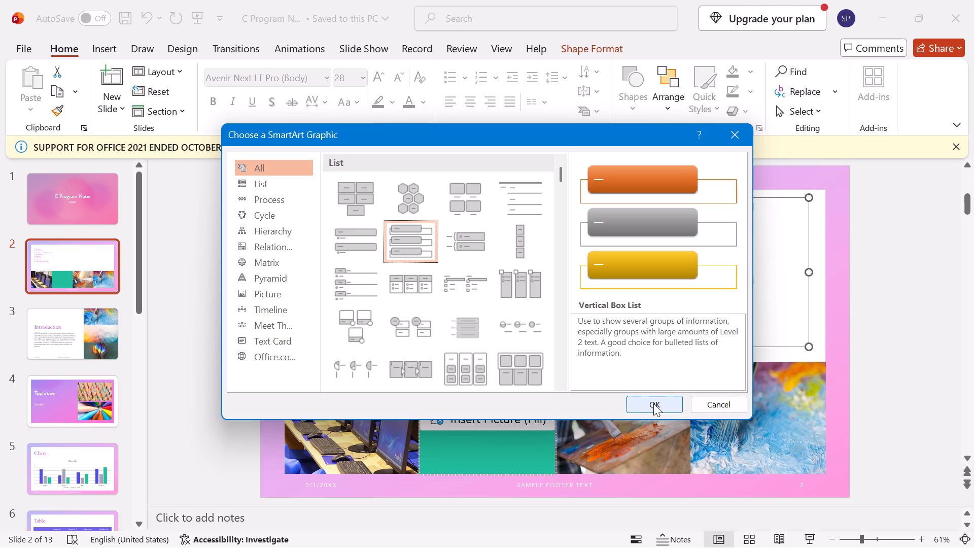
left_click(655, 403)
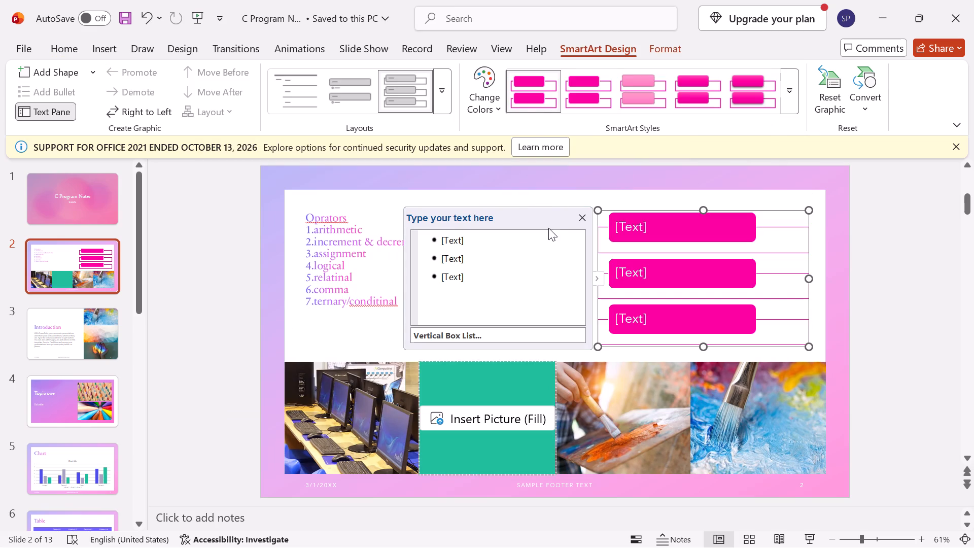
left_click(580, 221)
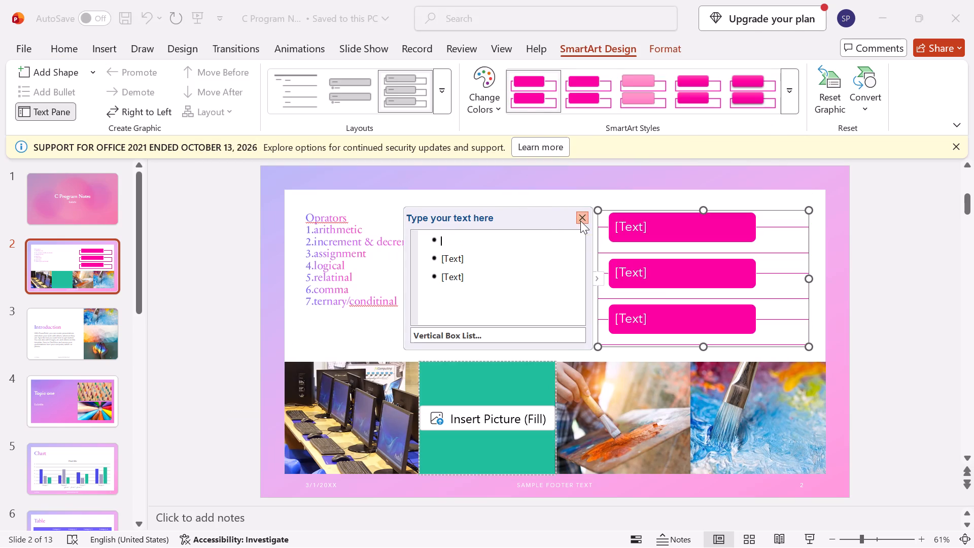
Widen the Vertical Box List graphic from its upper corner so it extends close to the operators list.
left_click_drag(597, 211, 569, 212)
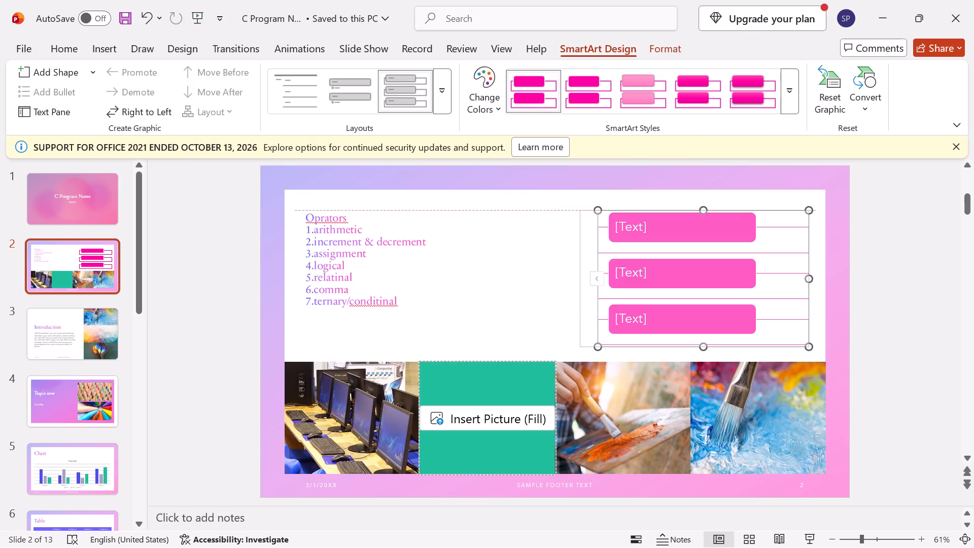
left_click_drag(569, 212, 466, 211)
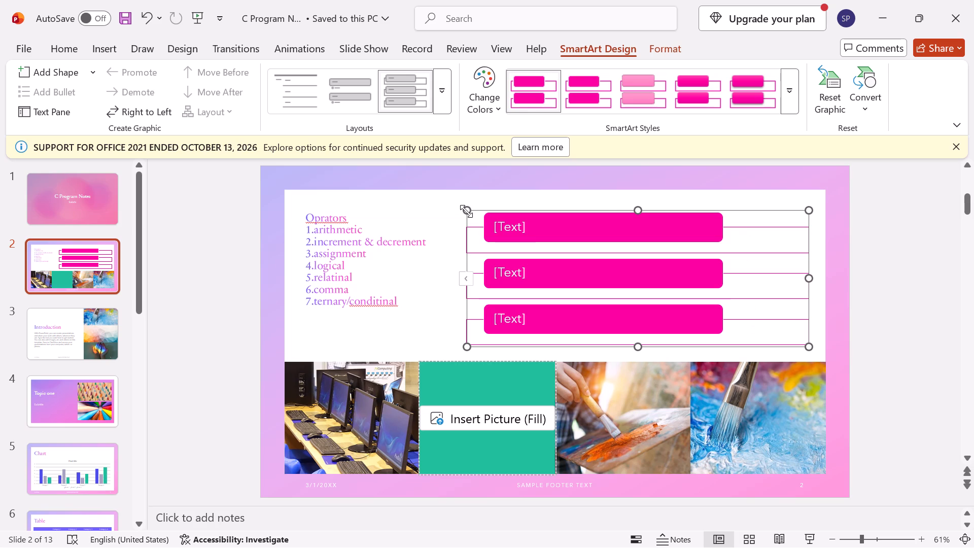
Widen the Vertical Box List graphic on slide 2 slightly further towards the operators list.
left_click_drag(469, 212, 449, 212)
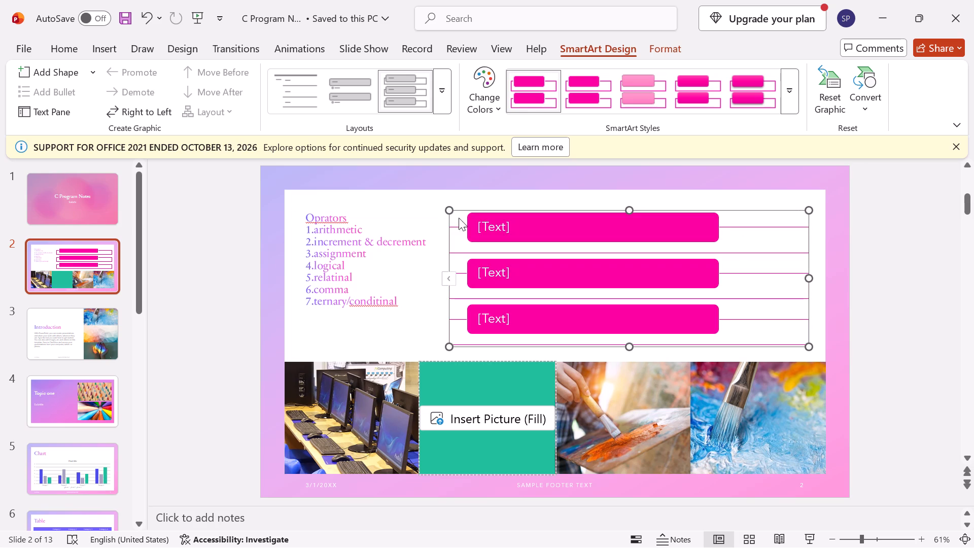
Fill the three boxes of the Vertical Box List with "If statment", "Switch statment" and "Conditional statement".
left_click(506, 232)
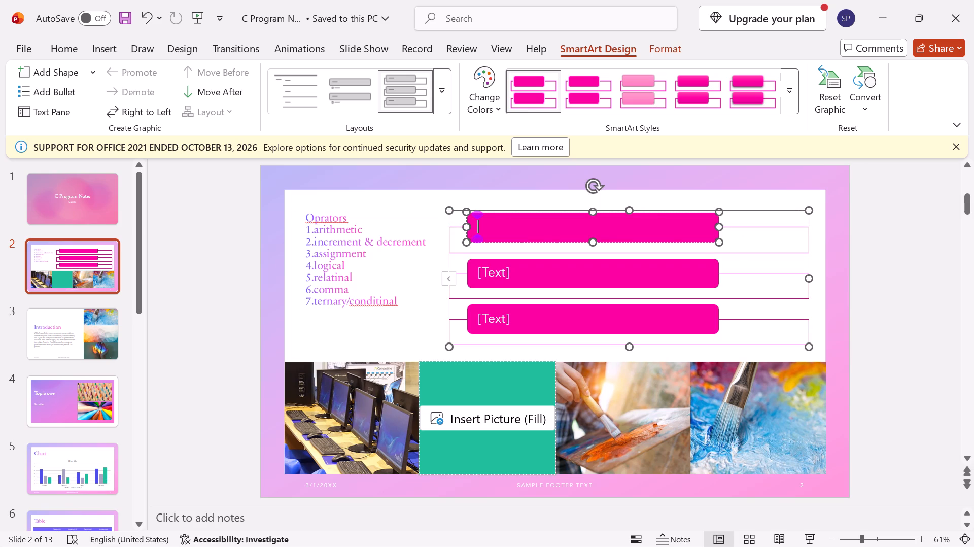
type("if")
key("space")
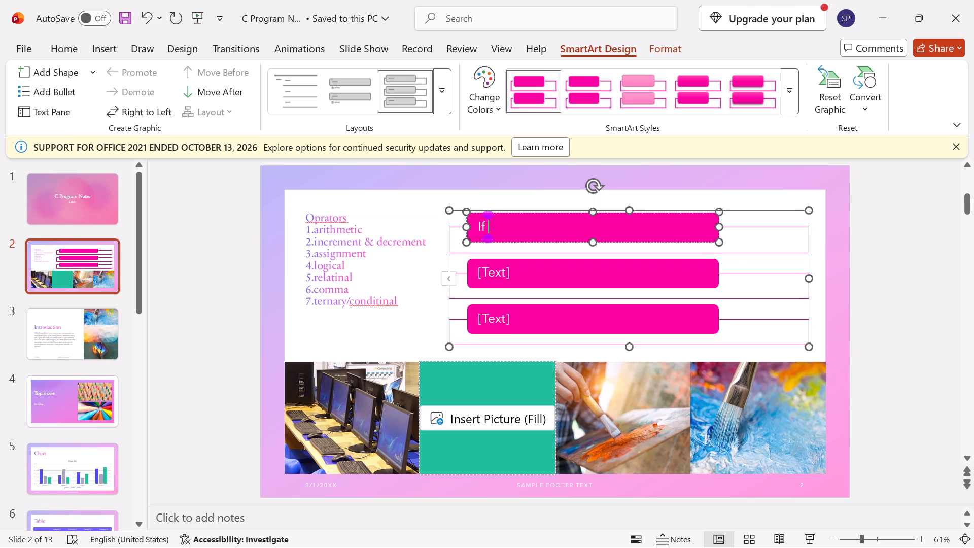
type("stat")
type("ment")
left_click(521, 274)
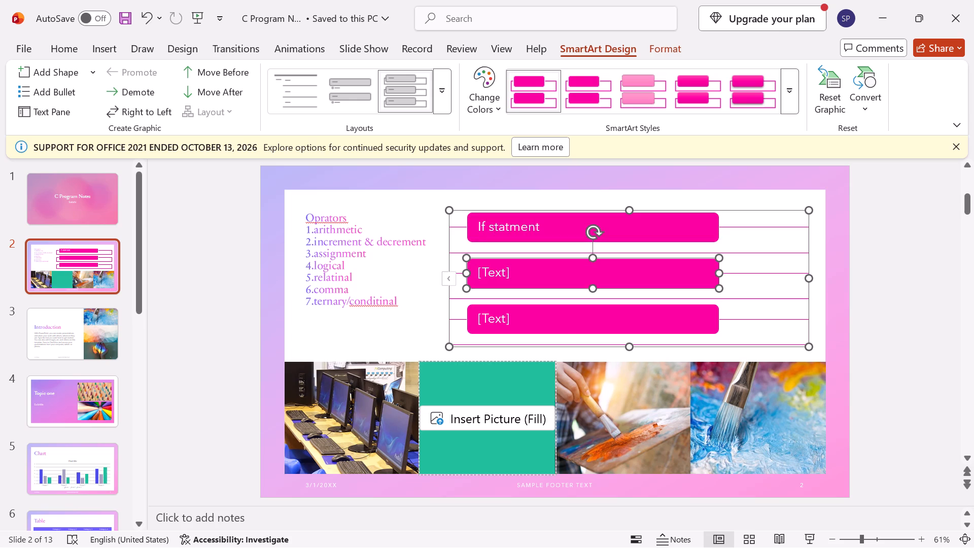
type("switch statment")
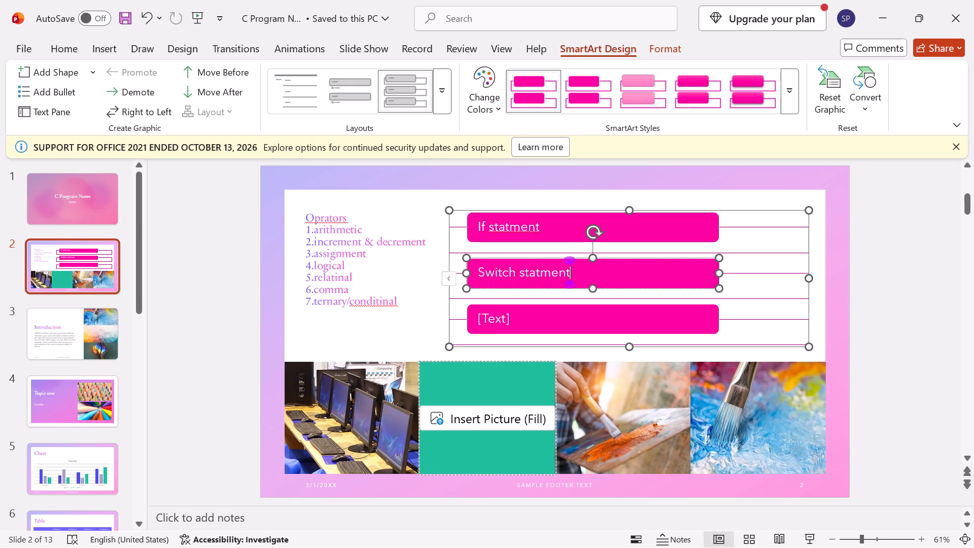
left_click(509, 316)
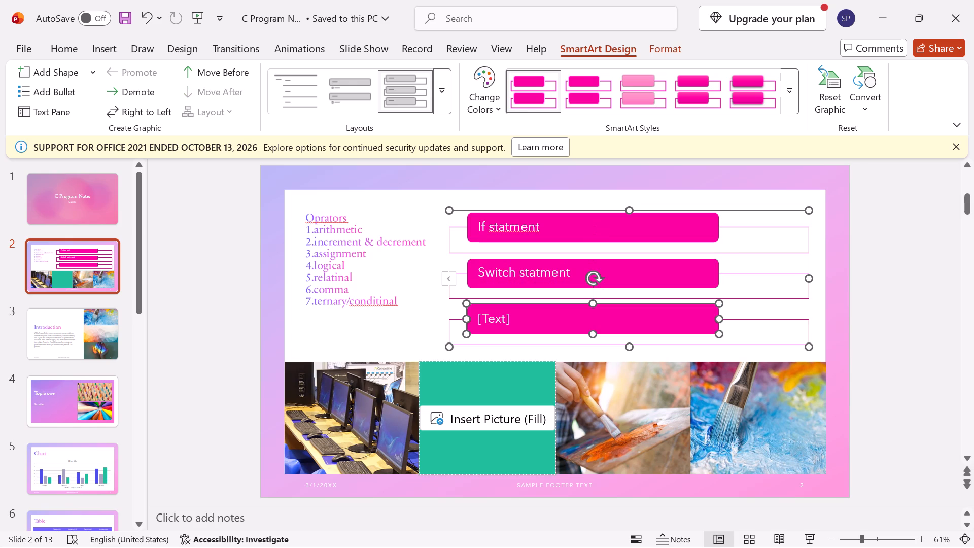
left_click(508, 320)
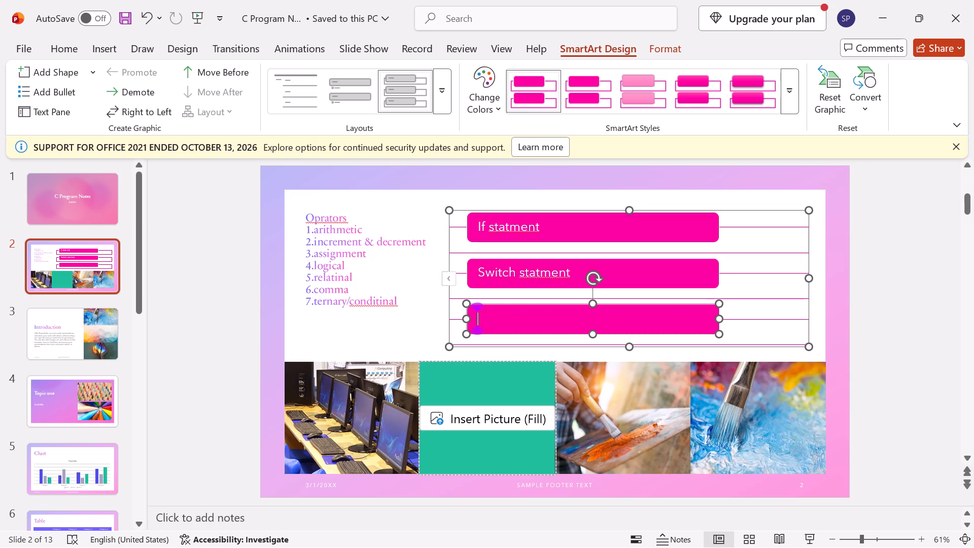
type("conditio")
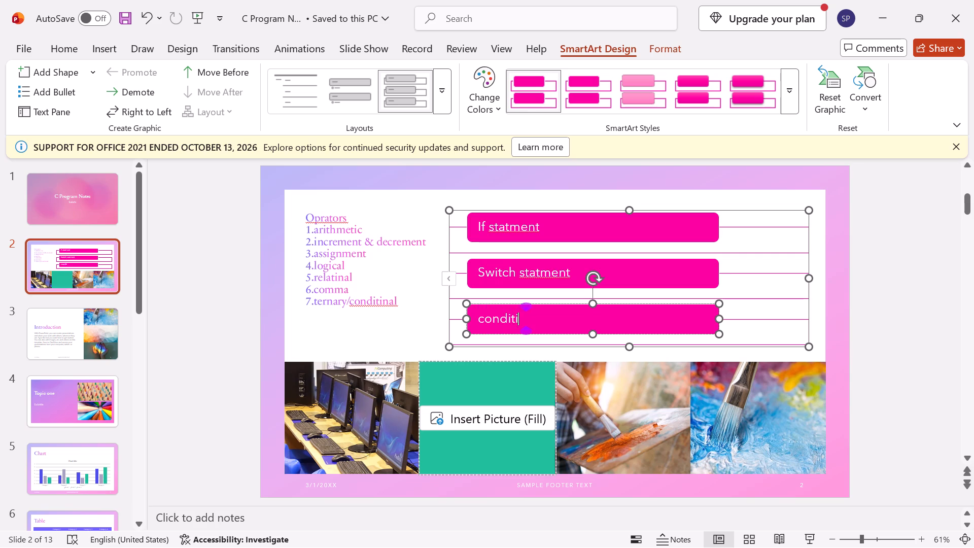
type("nal")
key("space")
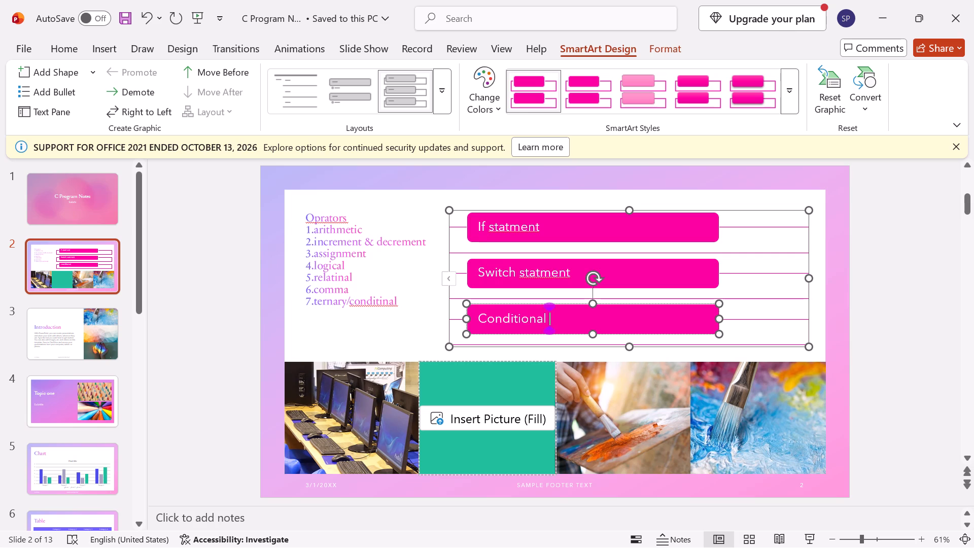
type("statement")
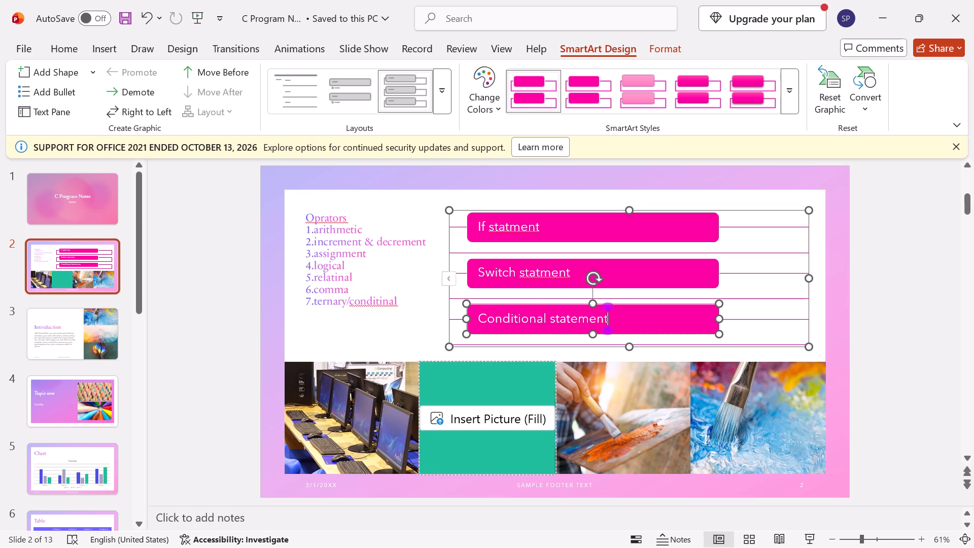
Correct the spelling to "statement" in the "Switch" and "If" boxes of the graphic.
left_click(539, 272)
key("e")
left_click(507, 225)
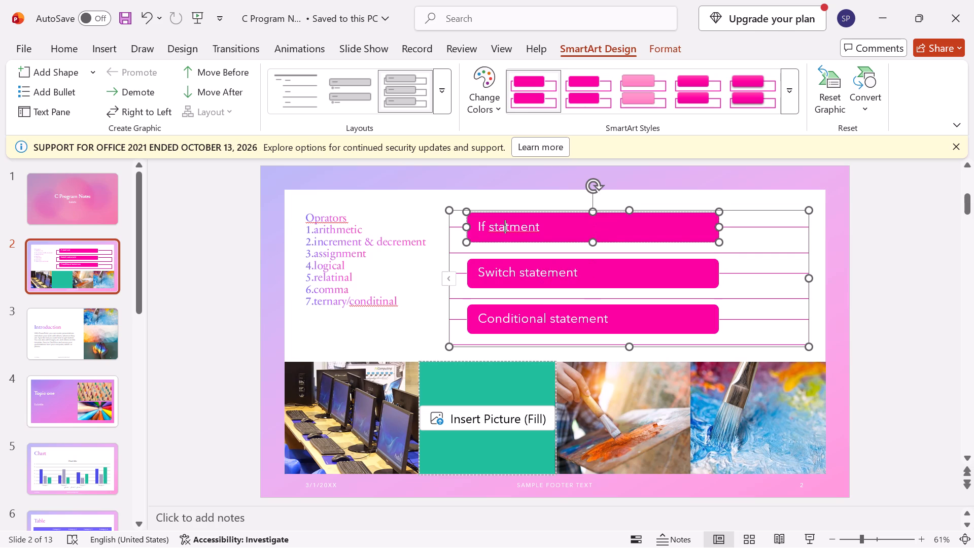
key("Right")
key("e")
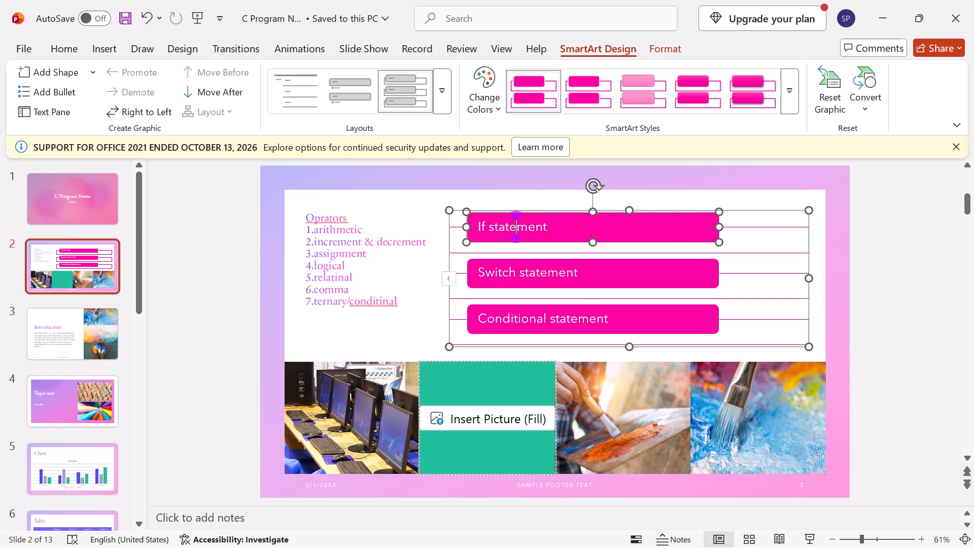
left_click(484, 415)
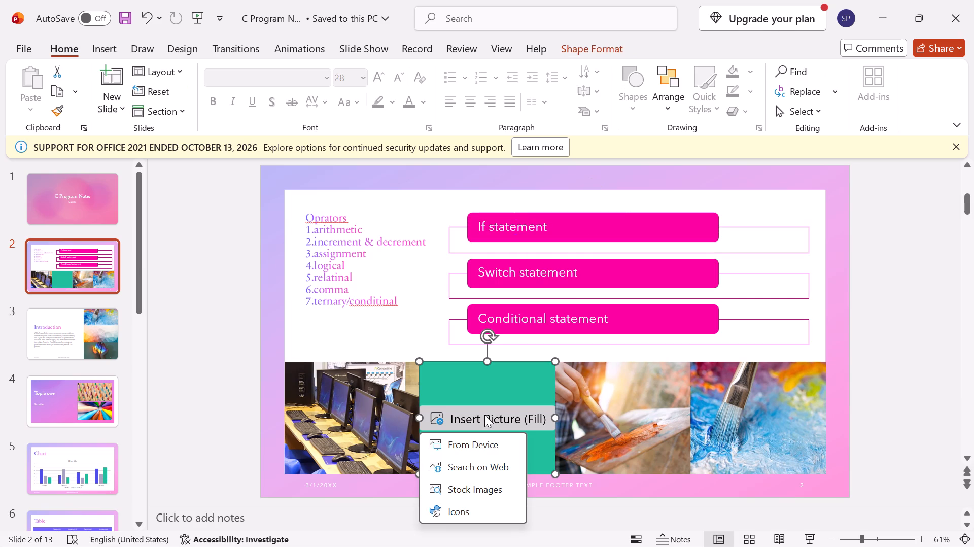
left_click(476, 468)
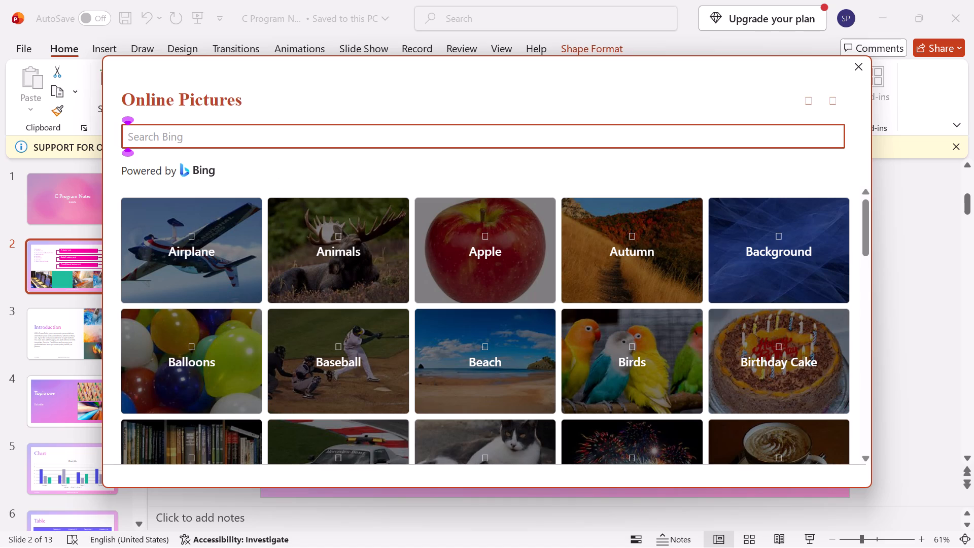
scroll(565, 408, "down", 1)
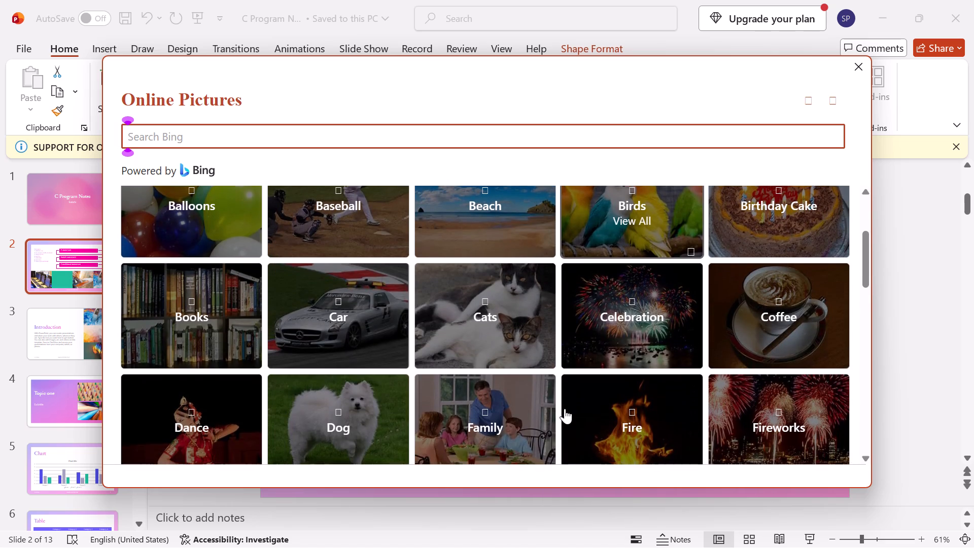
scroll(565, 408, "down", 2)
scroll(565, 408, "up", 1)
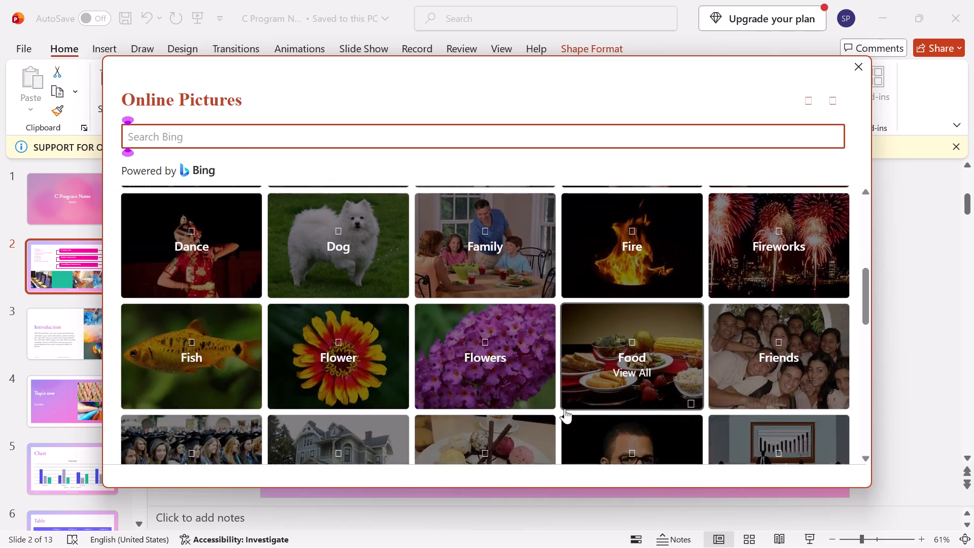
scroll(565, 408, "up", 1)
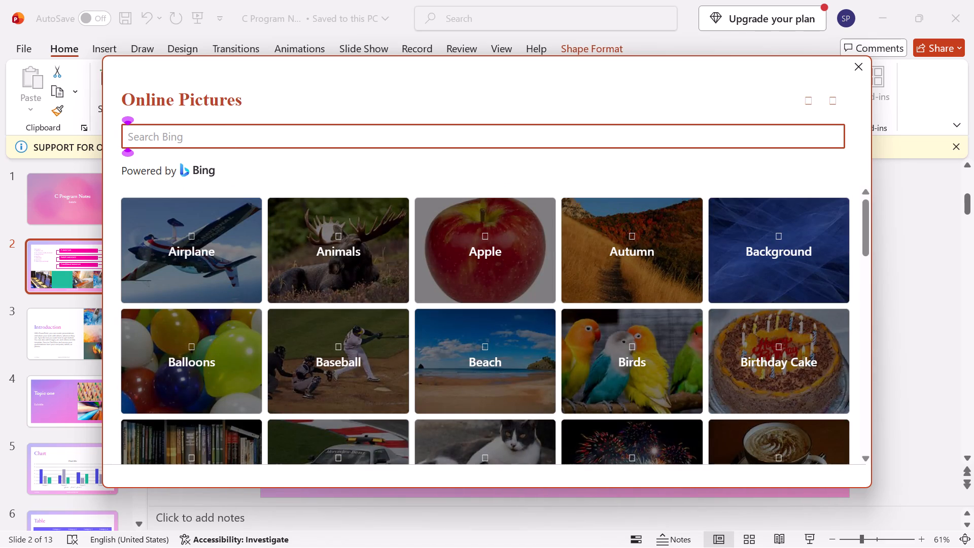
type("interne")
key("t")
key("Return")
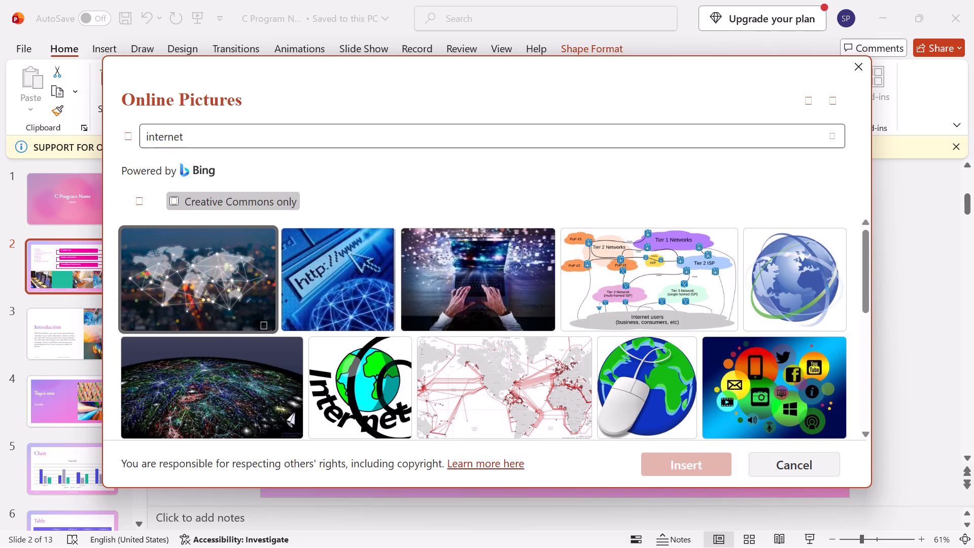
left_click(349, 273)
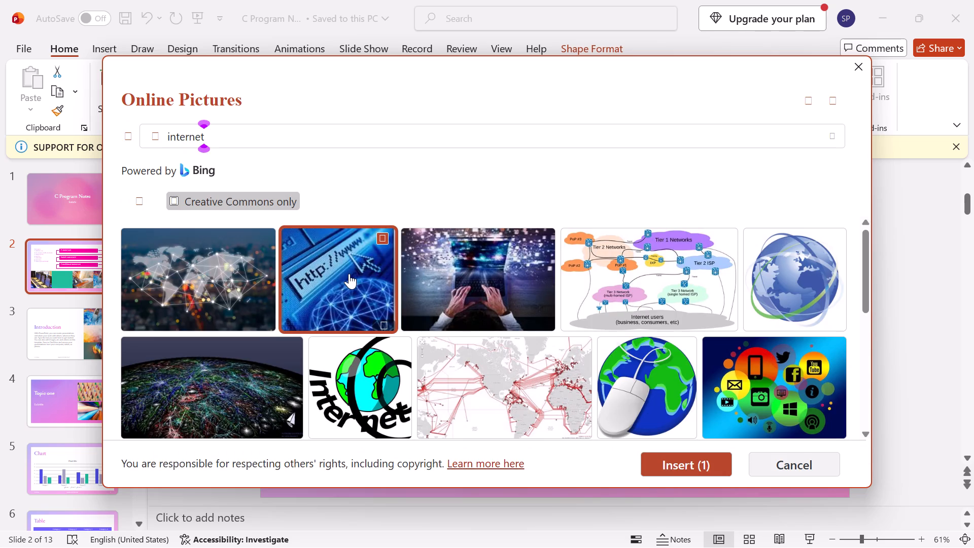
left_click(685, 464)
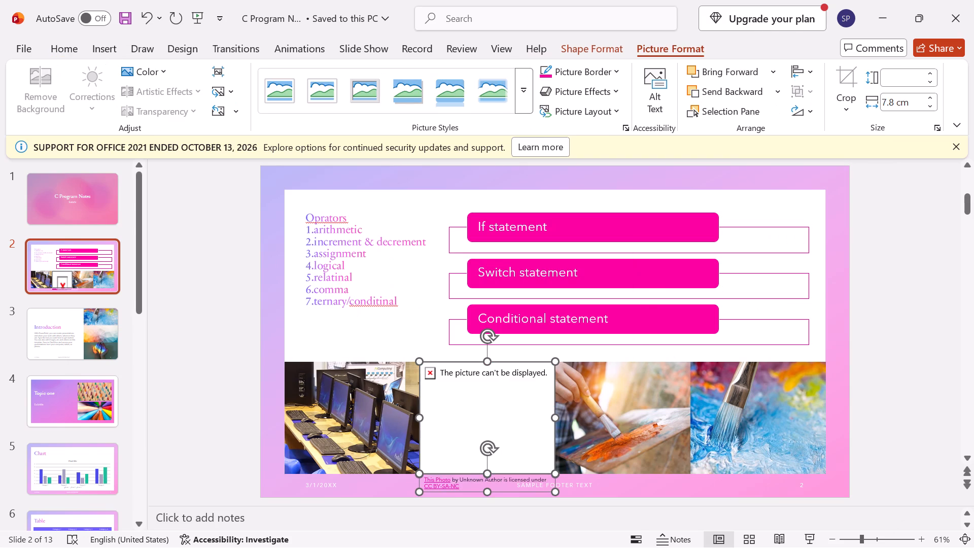
Replace the third picture in the row with a web picture from the Graduation category showing graduates tossing caps against a white background.
left_click(638, 419)
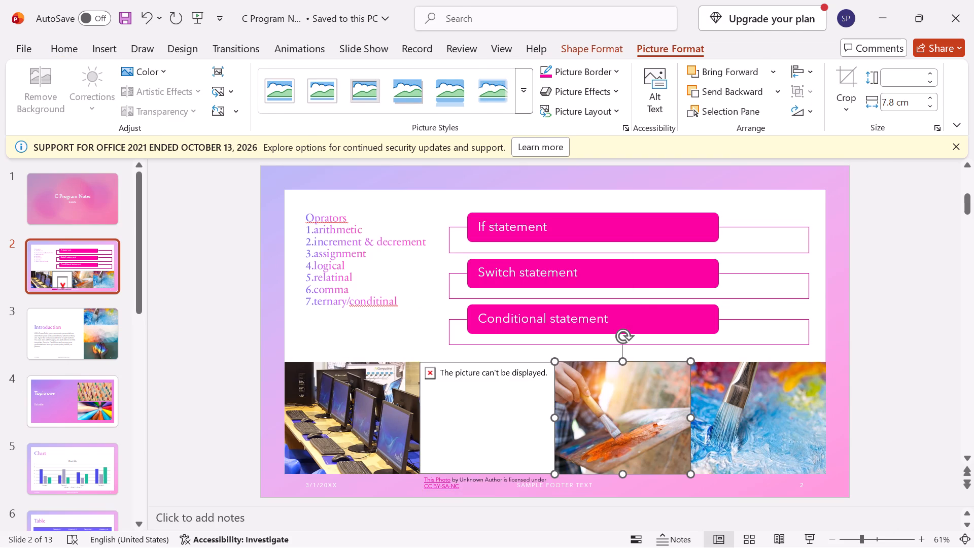
key("Delete")
double_click(638, 419)
left_click(638, 419)
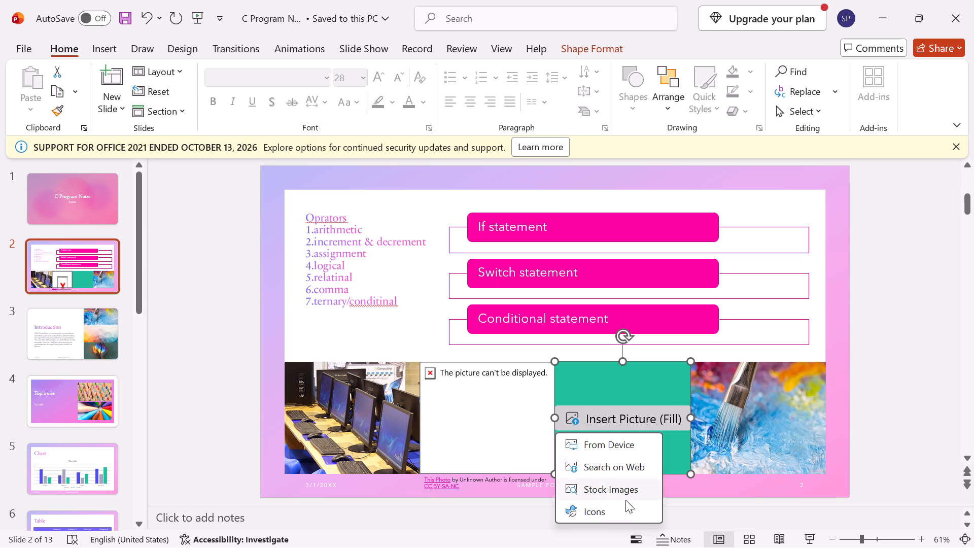
left_click(626, 469)
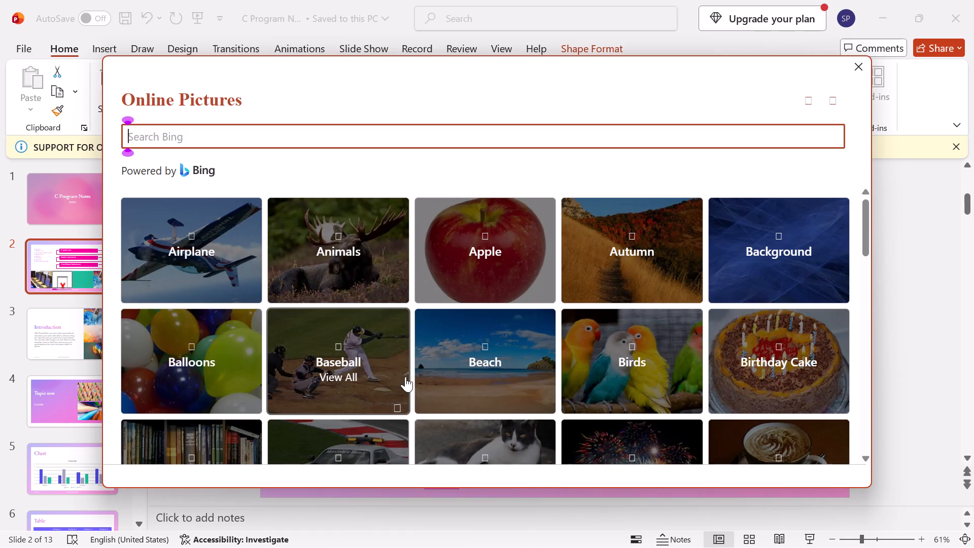
scroll(405, 376, "down", 6)
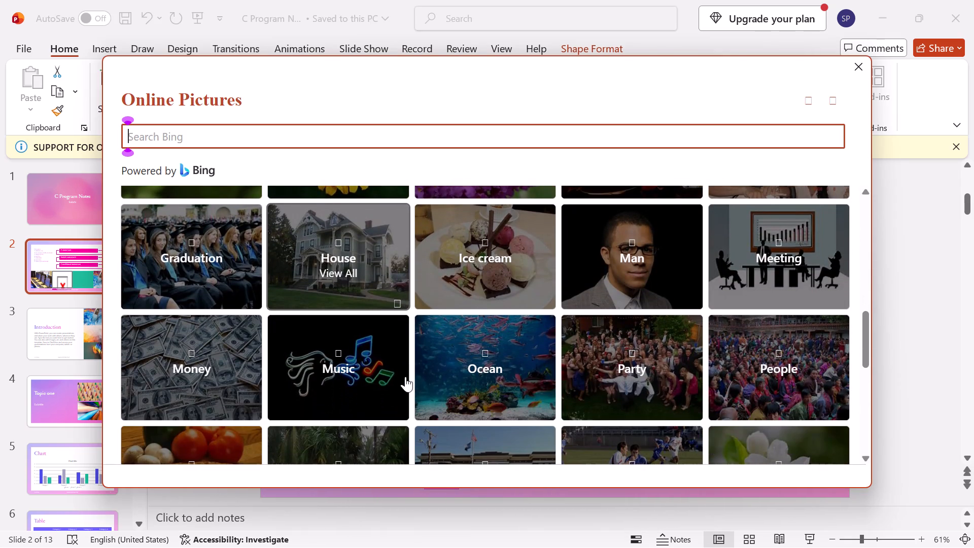
scroll(405, 376, "down", 1)
left_click(218, 246)
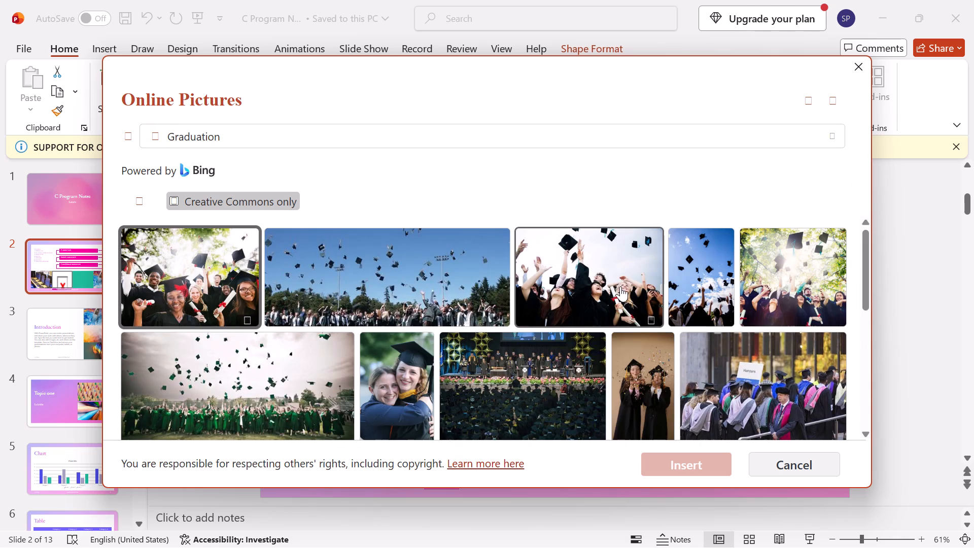
left_click(620, 286)
left_click(687, 465)
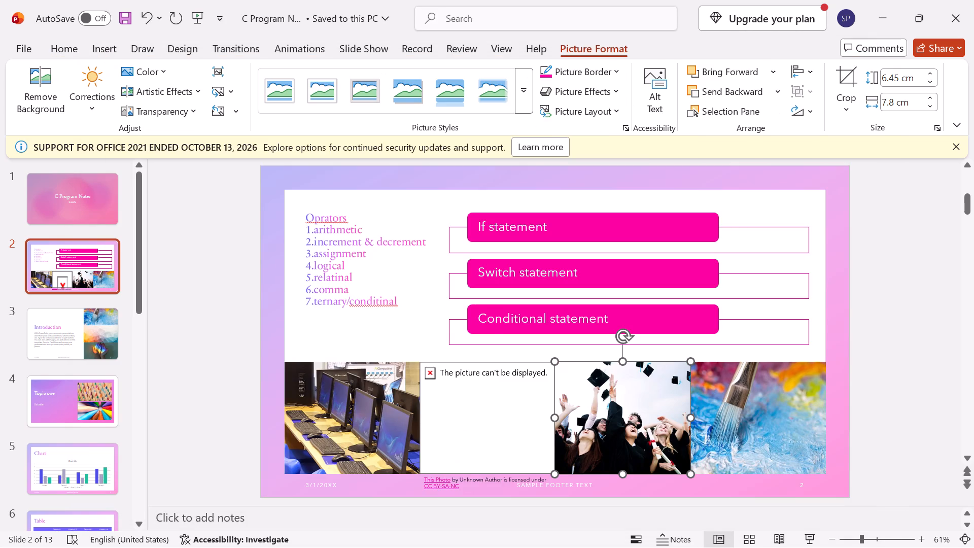
Replace the undisplayed second picture in the row with a web picture from the Money category showing a heap of dollar bundles.
left_click(503, 417)
key("Delete")
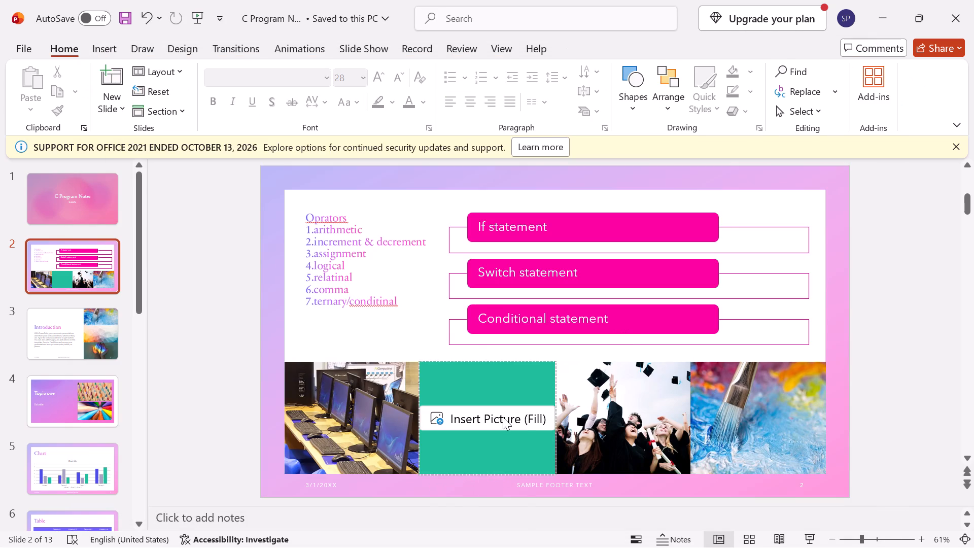
left_click(503, 417)
left_click(497, 469)
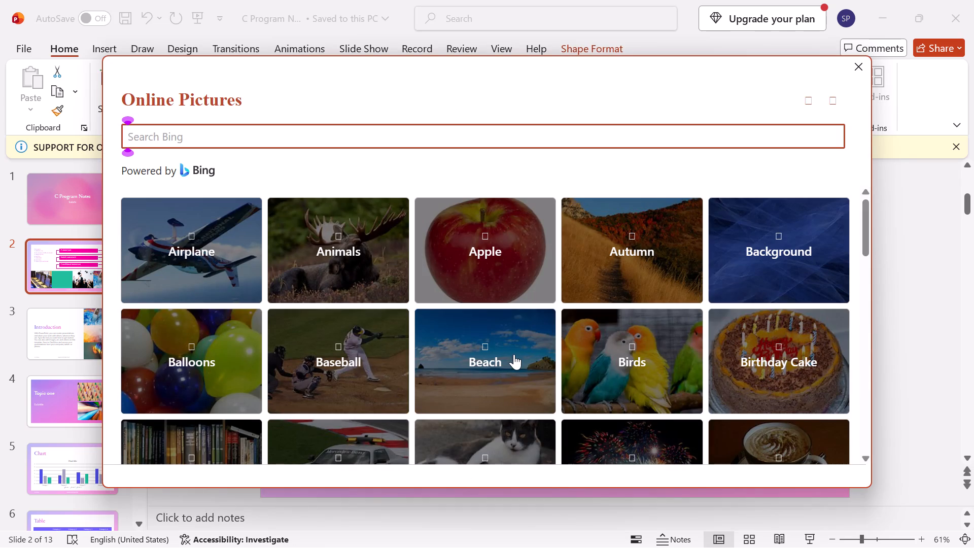
scroll(514, 354, "down", 5)
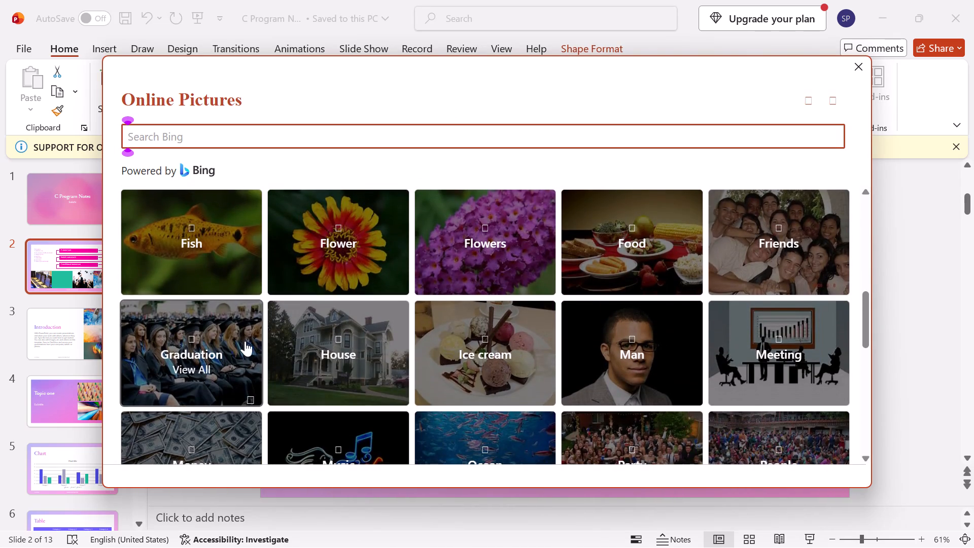
left_click(217, 440)
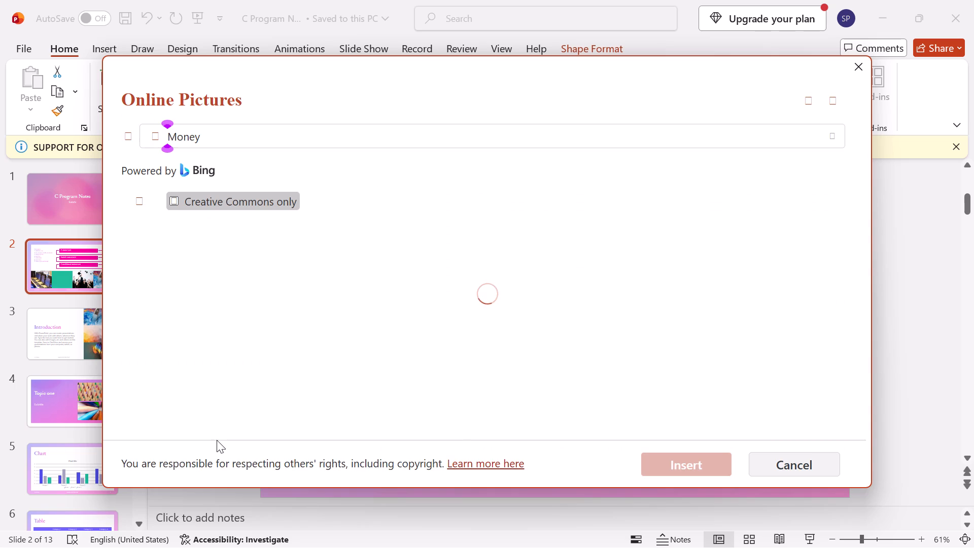
left_click(586, 277)
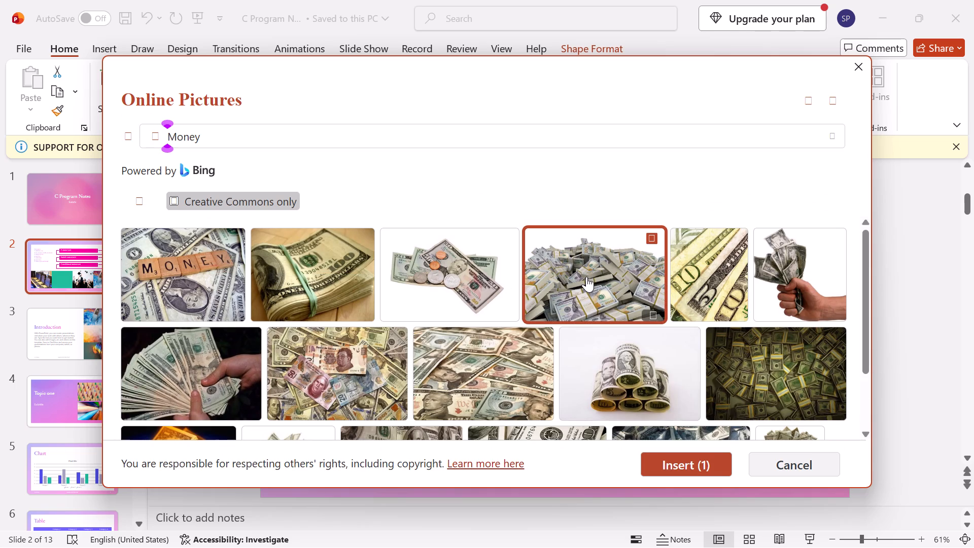
left_click(684, 459)
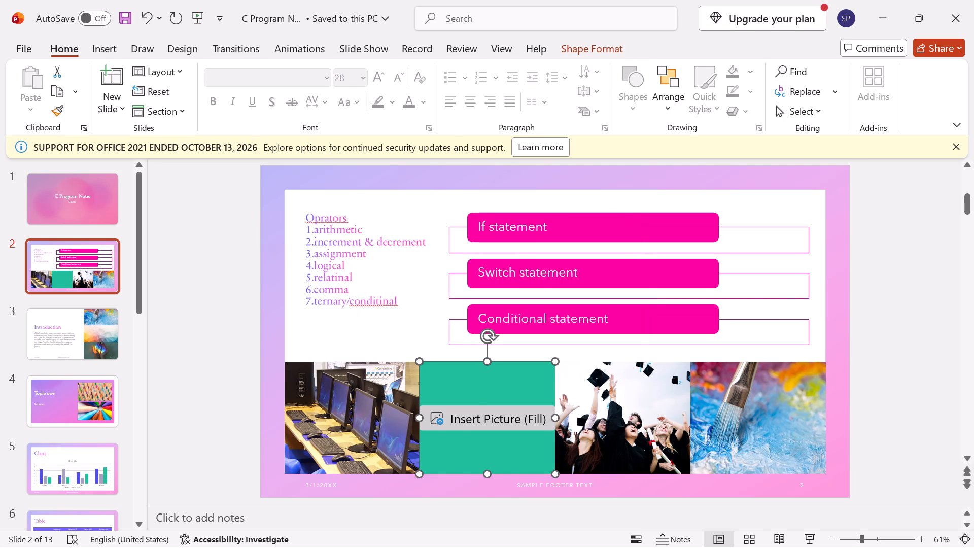
Delete the paintbrush picture at the end of the picture row on slide 2.
left_click(776, 440)
key("Delete")
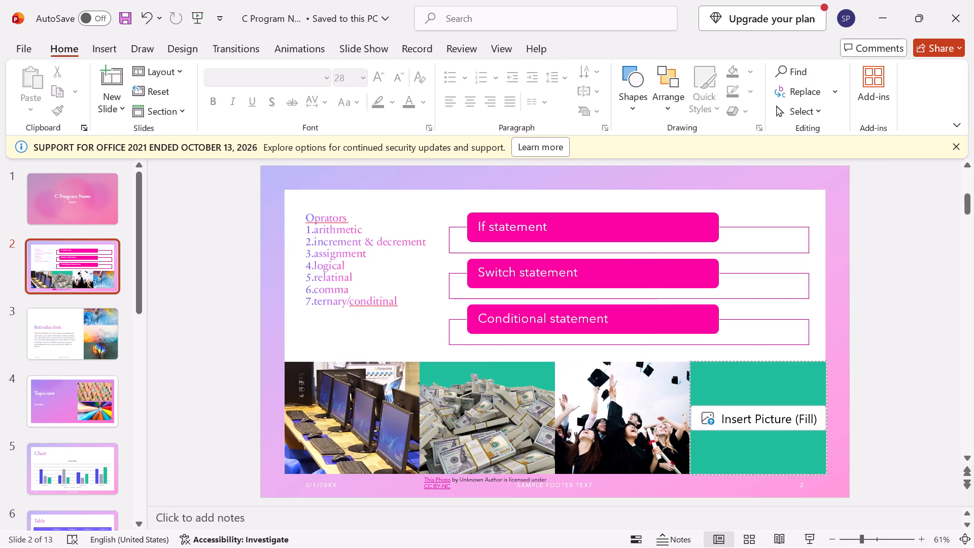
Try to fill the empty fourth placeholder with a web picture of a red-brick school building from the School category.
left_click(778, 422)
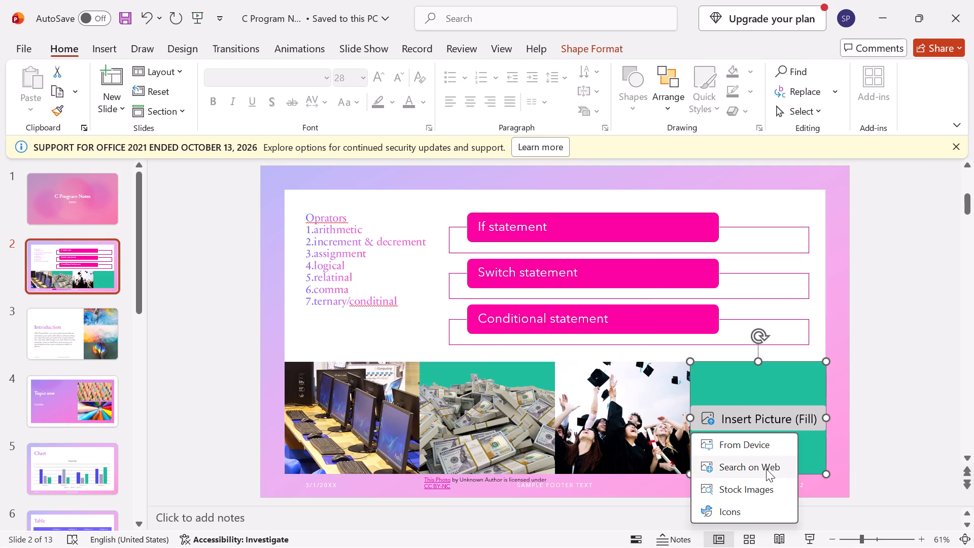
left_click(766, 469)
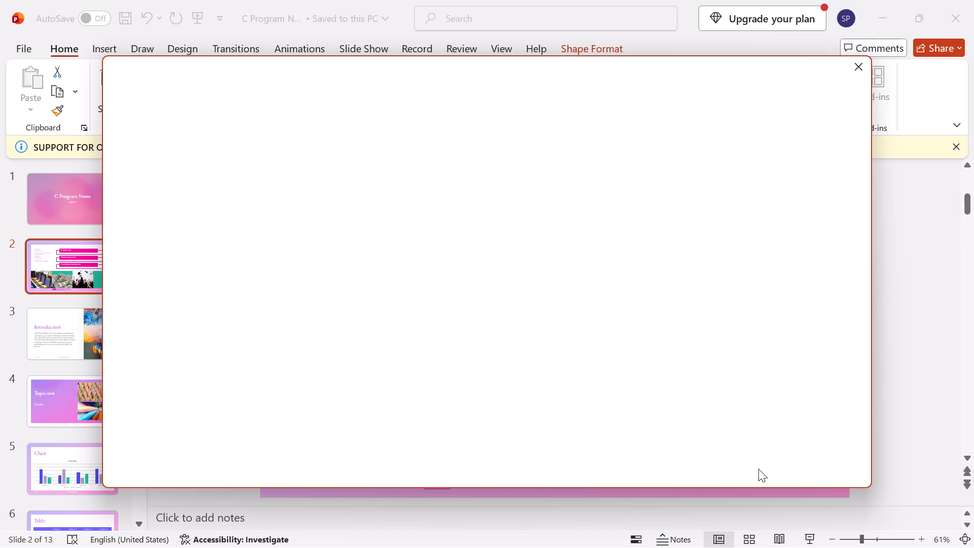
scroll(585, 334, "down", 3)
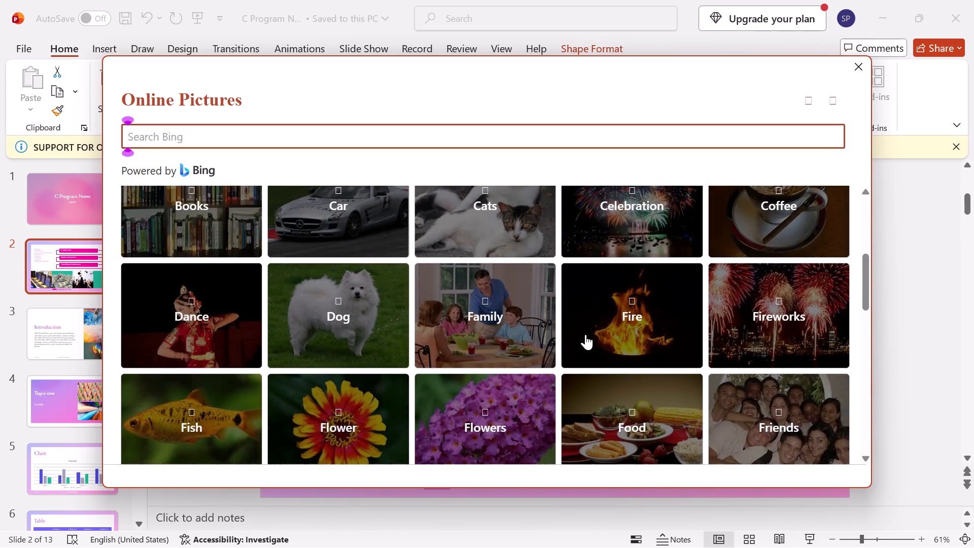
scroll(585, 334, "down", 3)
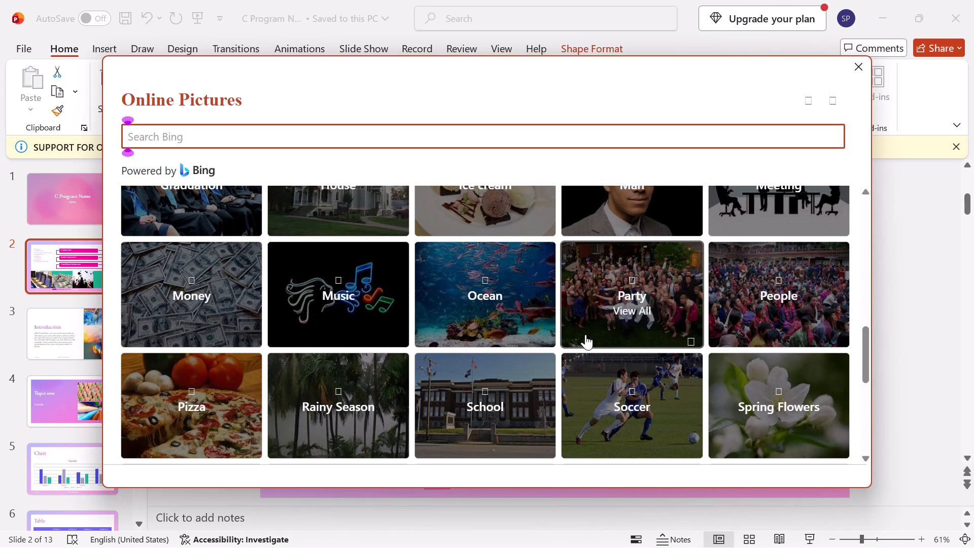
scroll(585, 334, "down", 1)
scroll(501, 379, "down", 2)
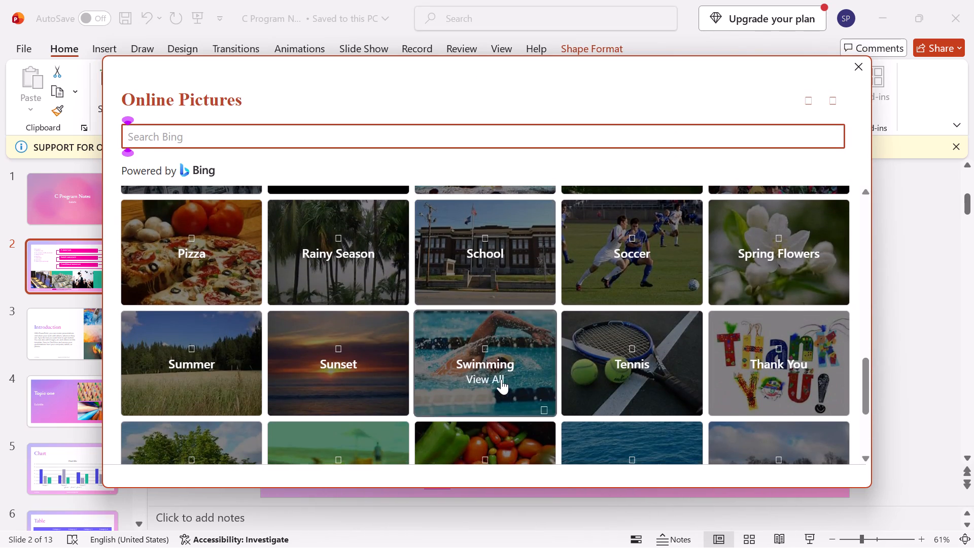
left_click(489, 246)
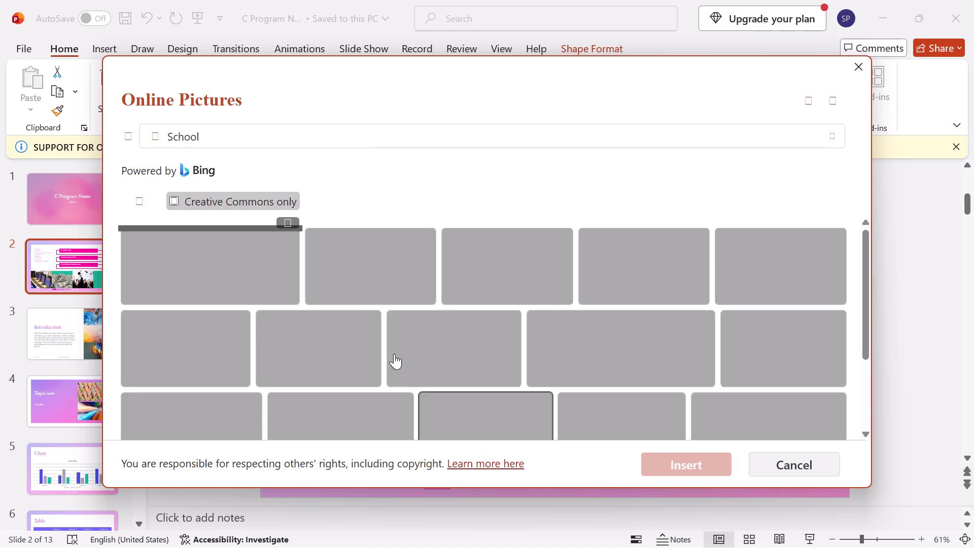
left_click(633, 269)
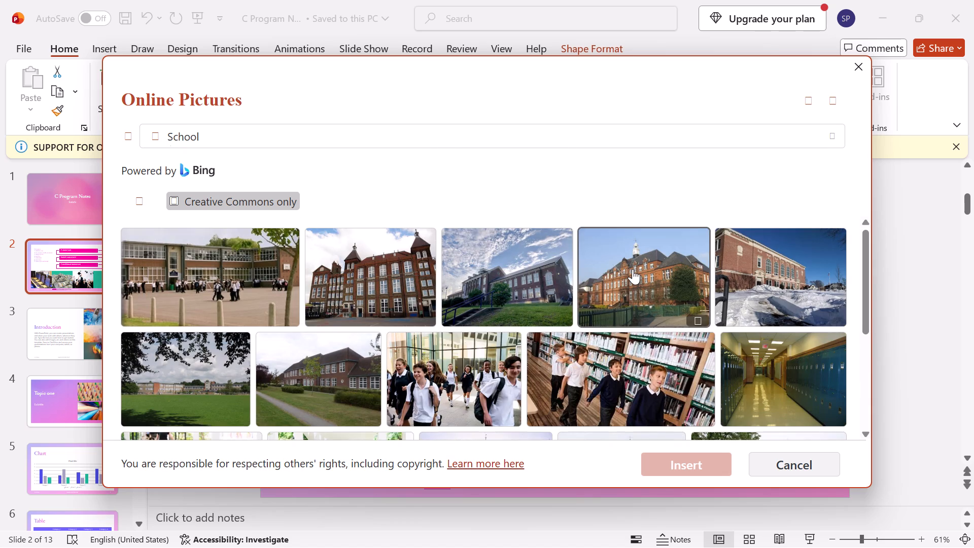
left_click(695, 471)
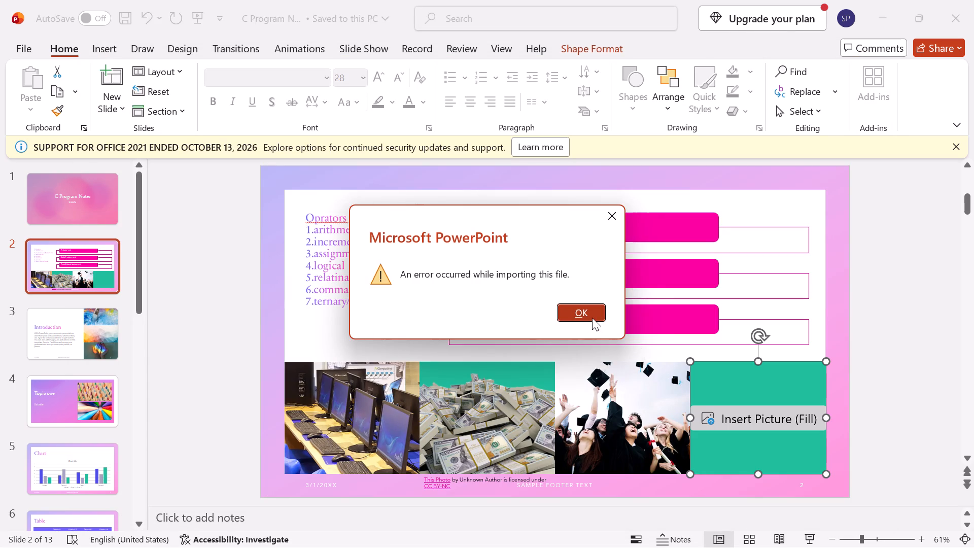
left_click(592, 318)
Fill the empty fourth picture placeholder with a web picture from the Autumn category showing a path through an orange forest.
right_click(754, 440)
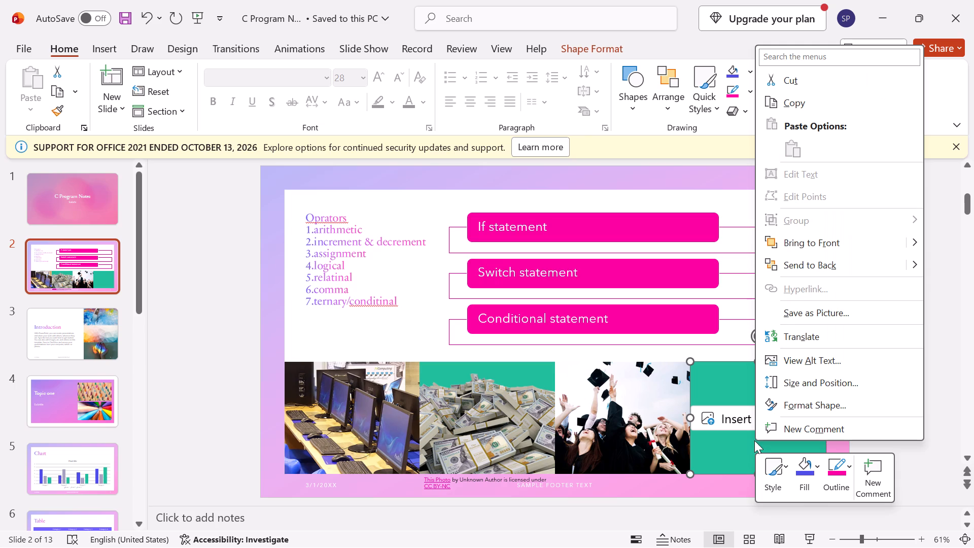
double_click(732, 415)
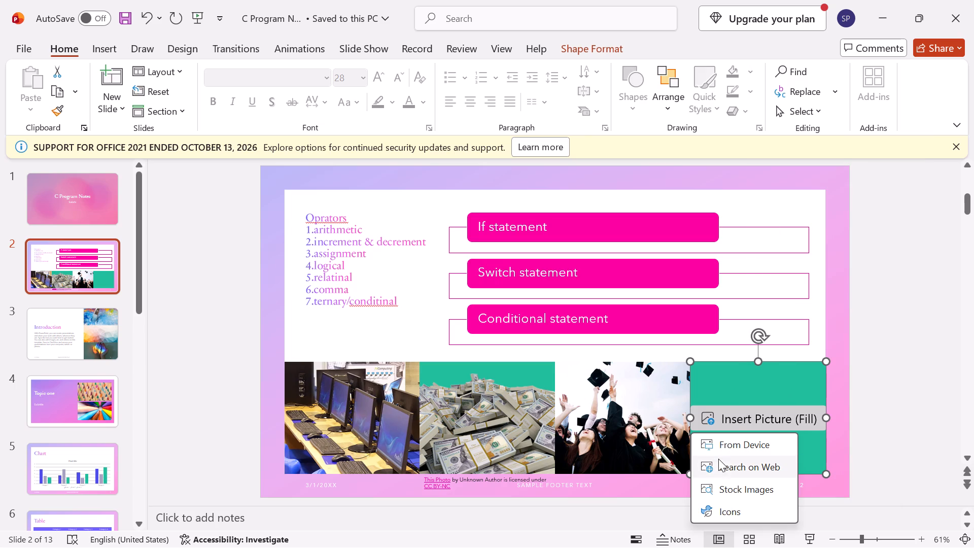
left_click(722, 467)
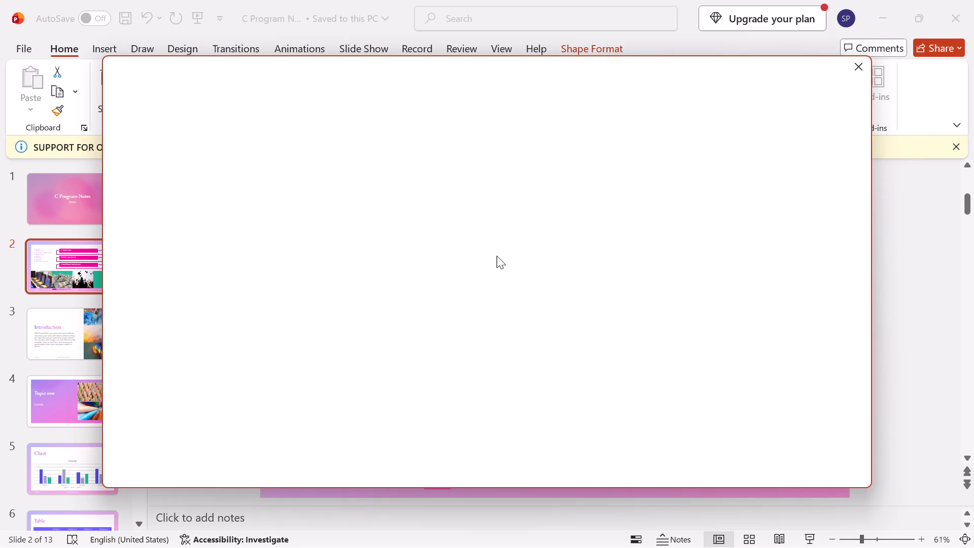
left_click(616, 264)
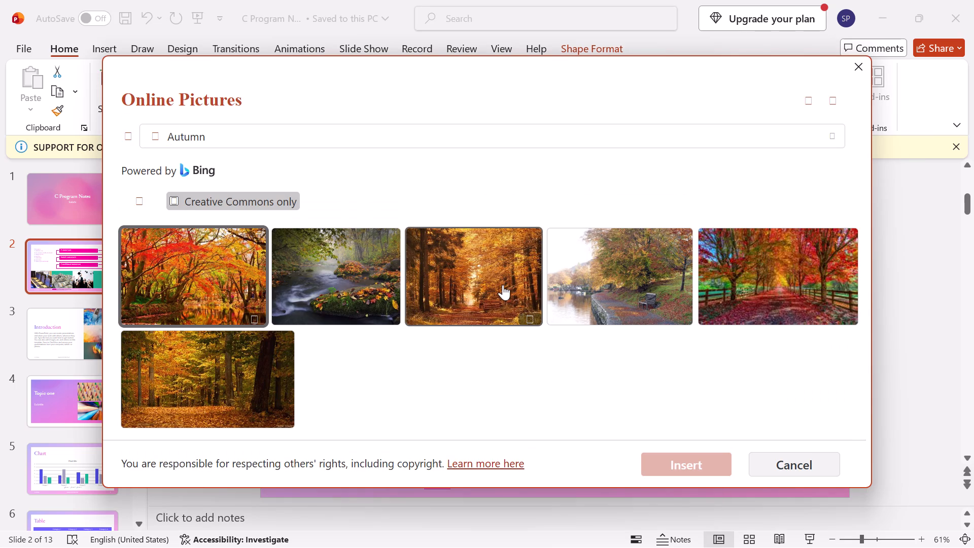
left_click(503, 285)
left_click(679, 461)
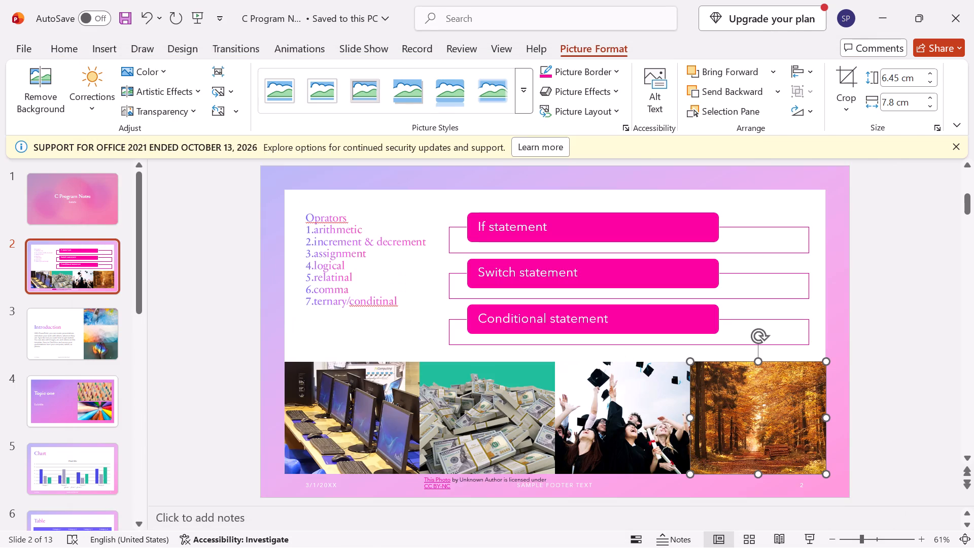
Delete the sample paragraph below the Introduction title on slide 3.
left_click(83, 346)
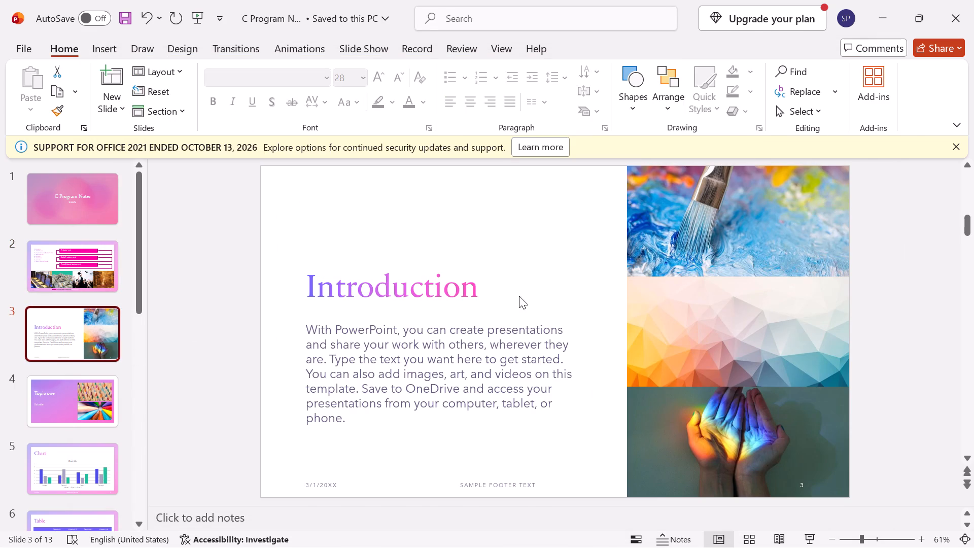
left_click(484, 284)
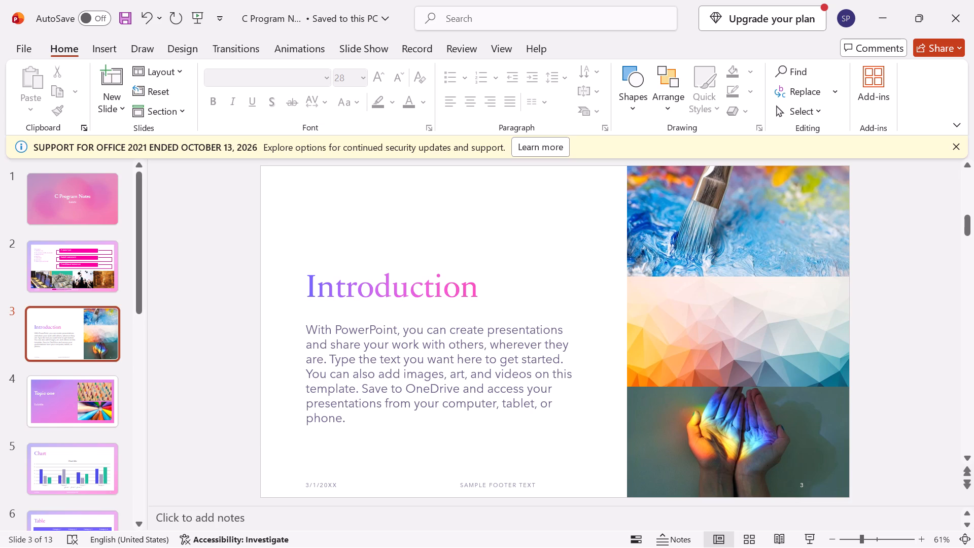
left_click(473, 292)
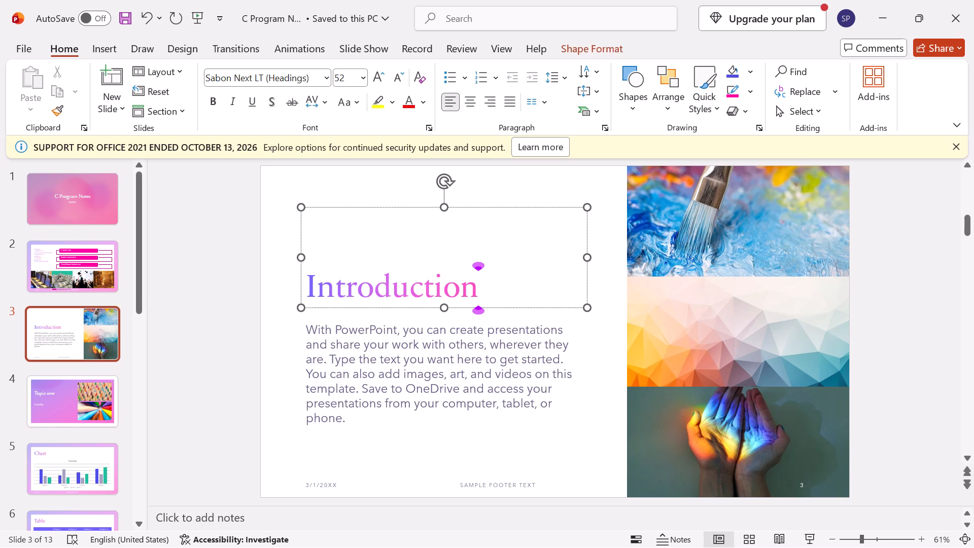
left_click(304, 324)
left_click_drag(304, 324, 483, 455)
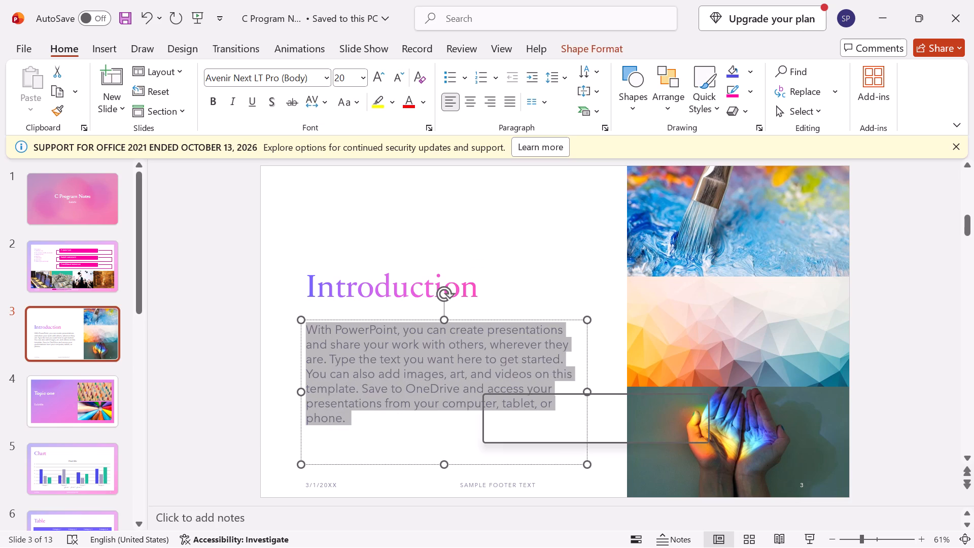
key("Delete")
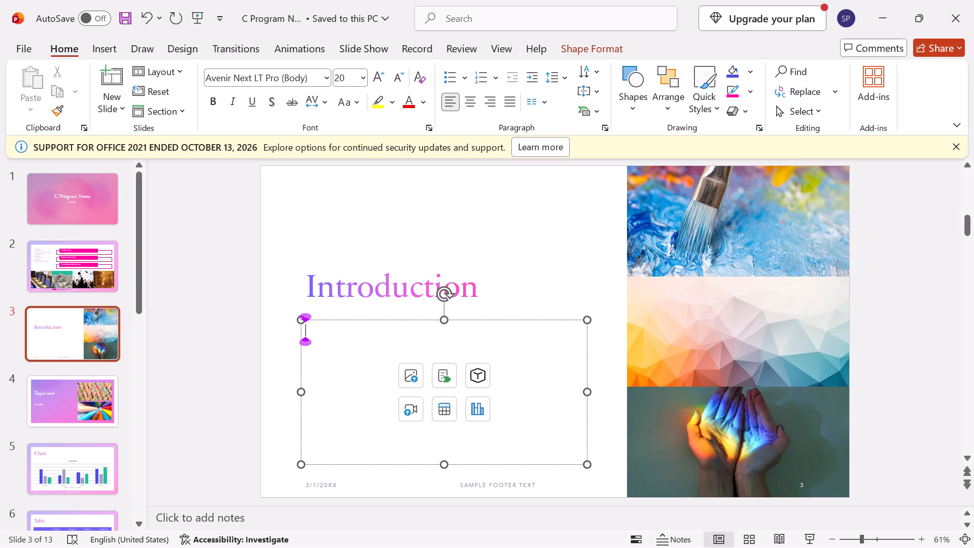
Replace the Introduction title on slide 3 with "There are 3 type of array".
left_click(482, 297)
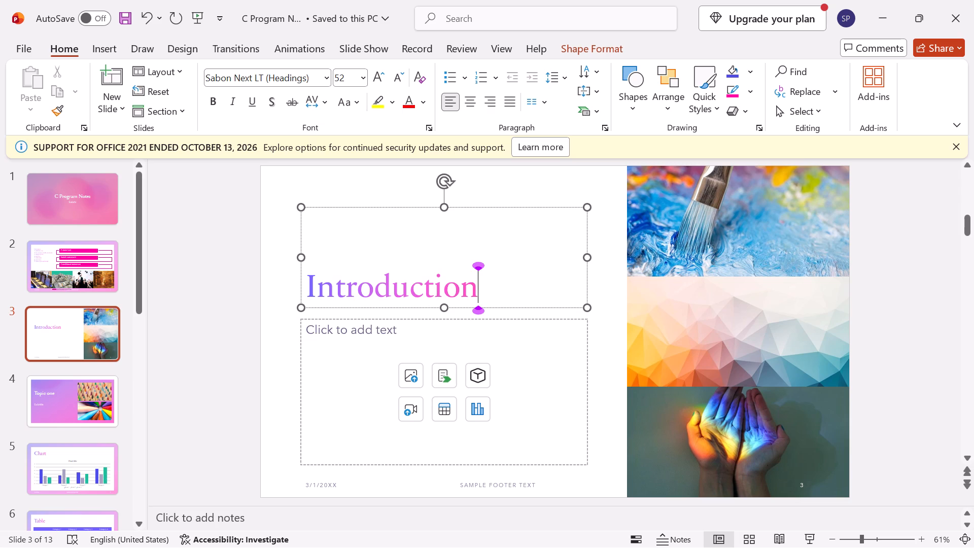
key("BackSpace")
key("BackSpace")
key("BackSpace")
key("BackSpace")
key("BackSpace")
key("BackSpace")
key("BackSpace")
key("BackSpace")
key("BackSpace")
key("BackSpace")
key("BackSpace")
key("BackSpace")
key("BackSpace")
key("BackSpace")
key("BackSpace")
key("BackSpace")
key("BackSpace")
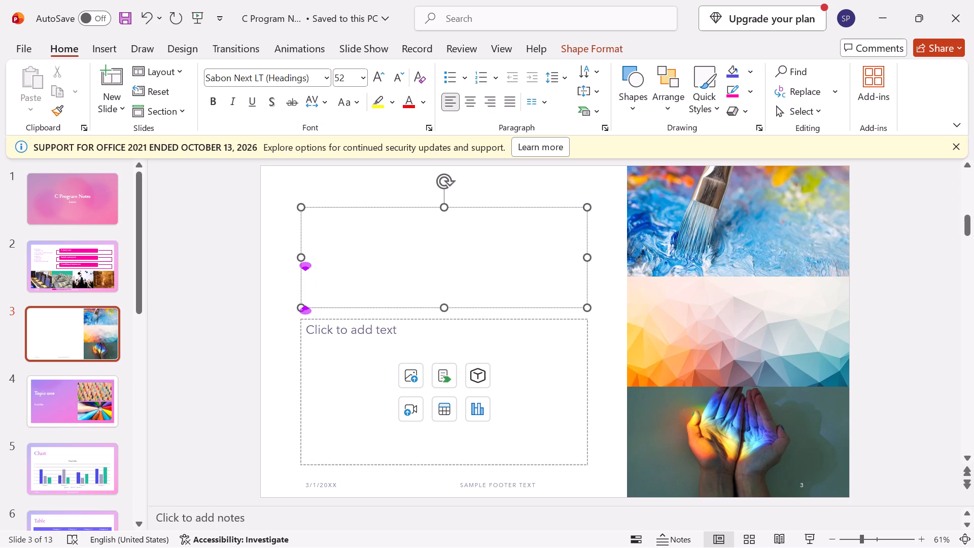
type("ther")
key("BackSpace")
key("BackSpace")
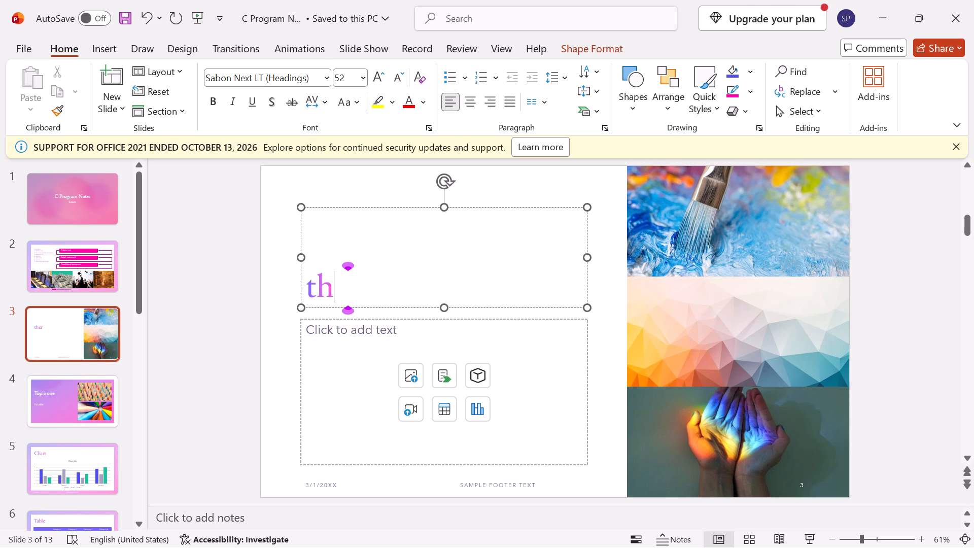
key("BackSpace")
key("BackSpace")
type("TH")
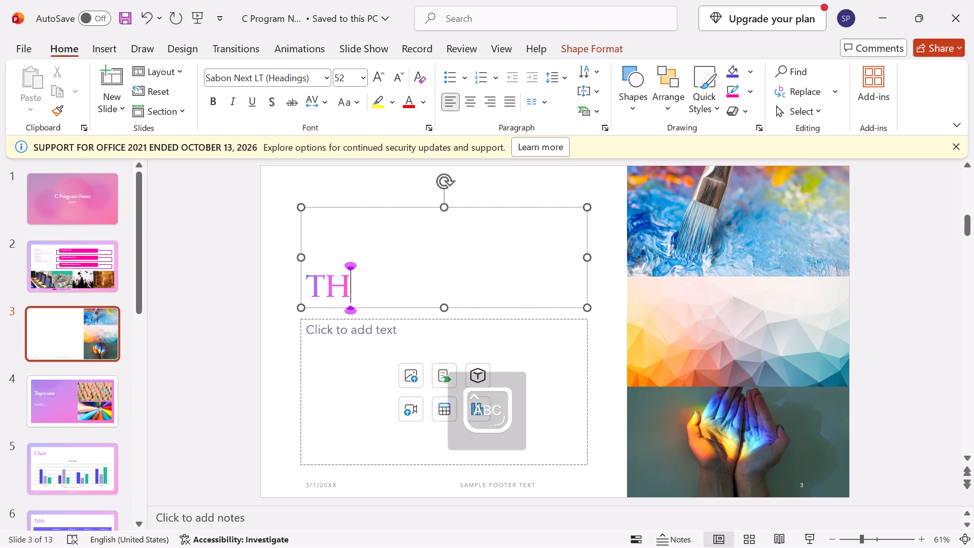
type("here are 3 type of array")
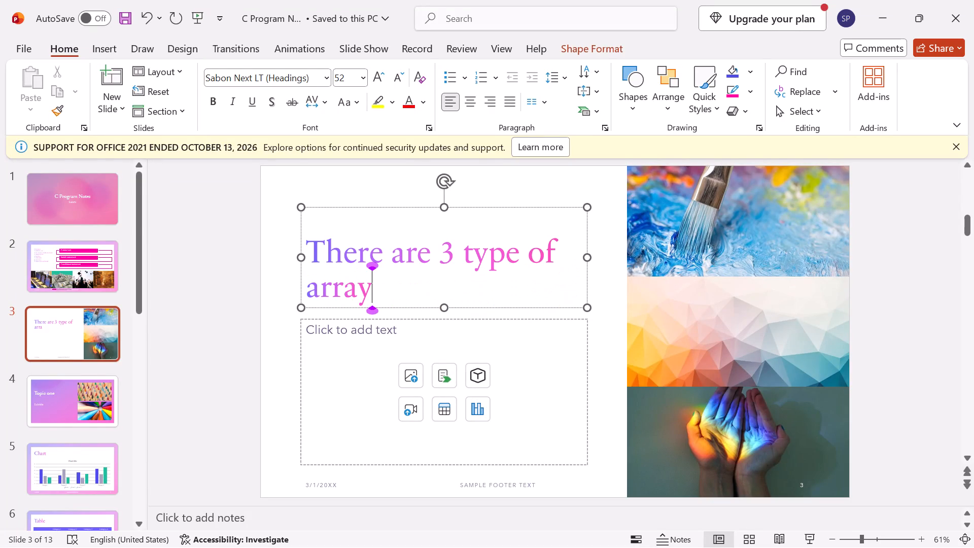
Insert a Vertical Action List SmartArt graphic in the empty content placeholder below the slide 3 title.
left_click(448, 378)
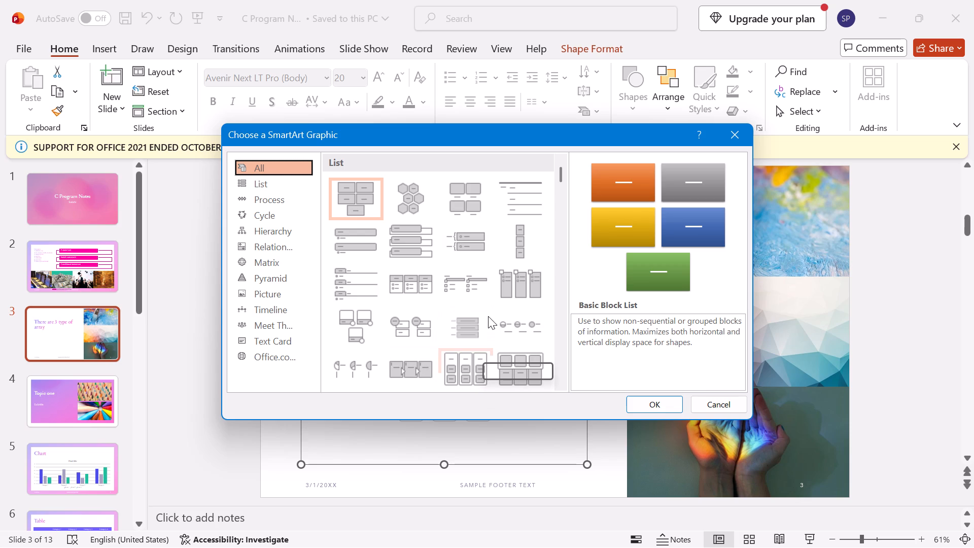
left_click(472, 328)
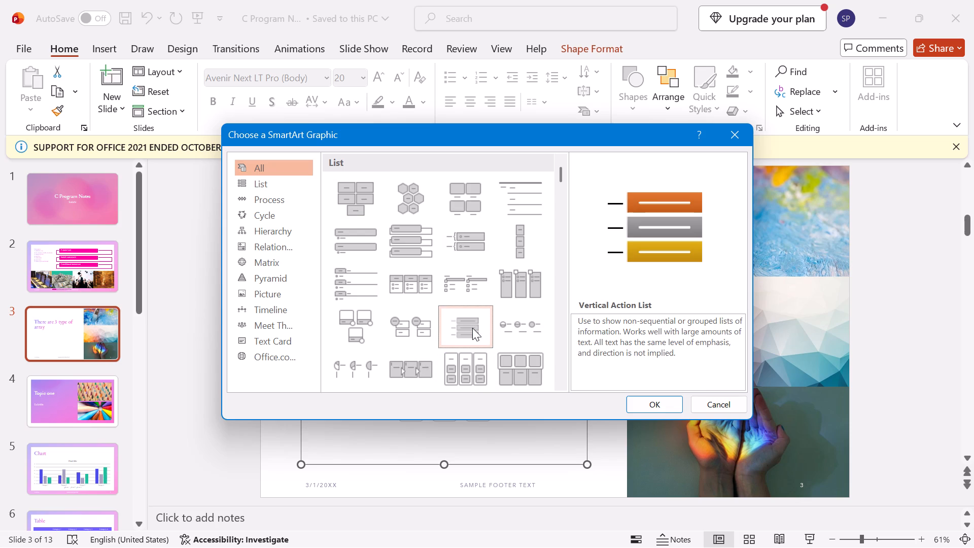
left_click(635, 403)
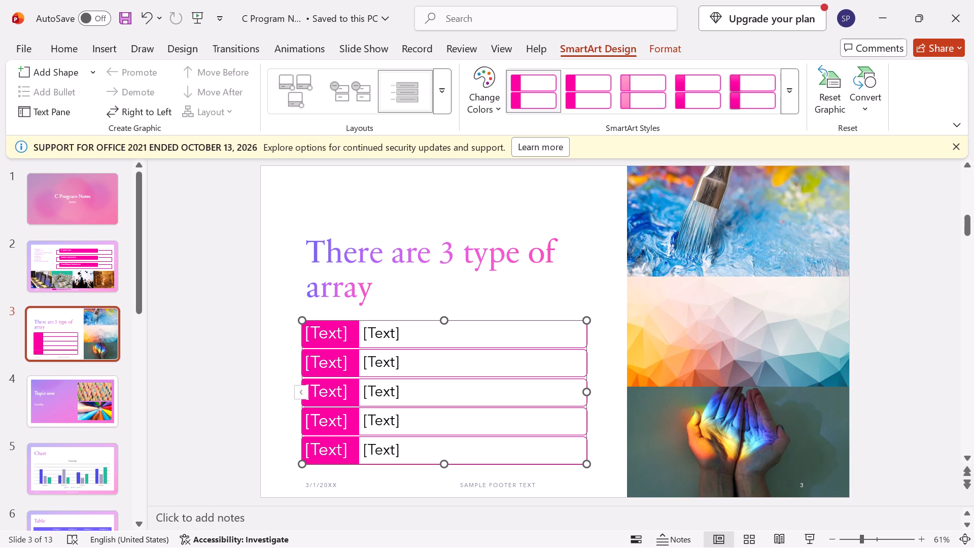
Remove the second-level text entry from the graphic's last row and try to delete that row's pink label box.
right_click(440, 452)
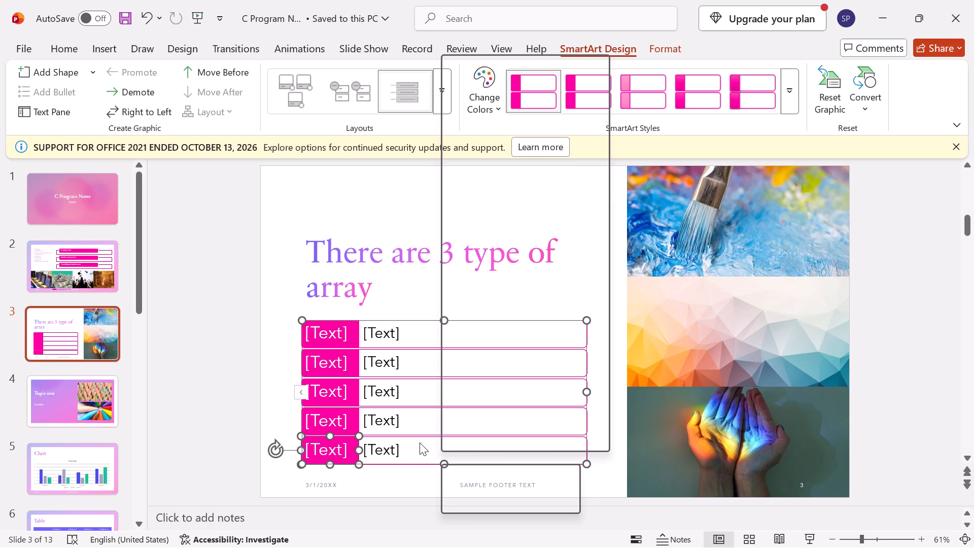
left_click(420, 442)
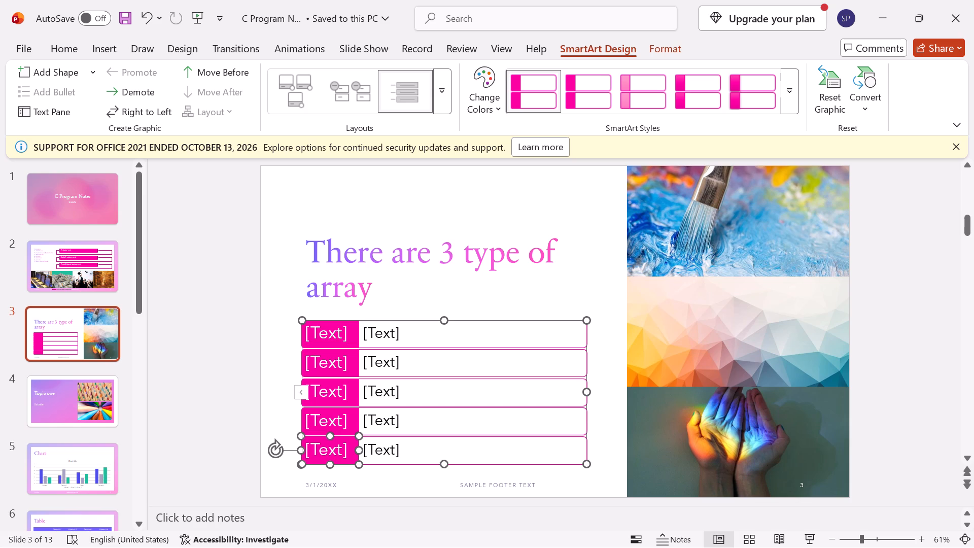
key("Delete")
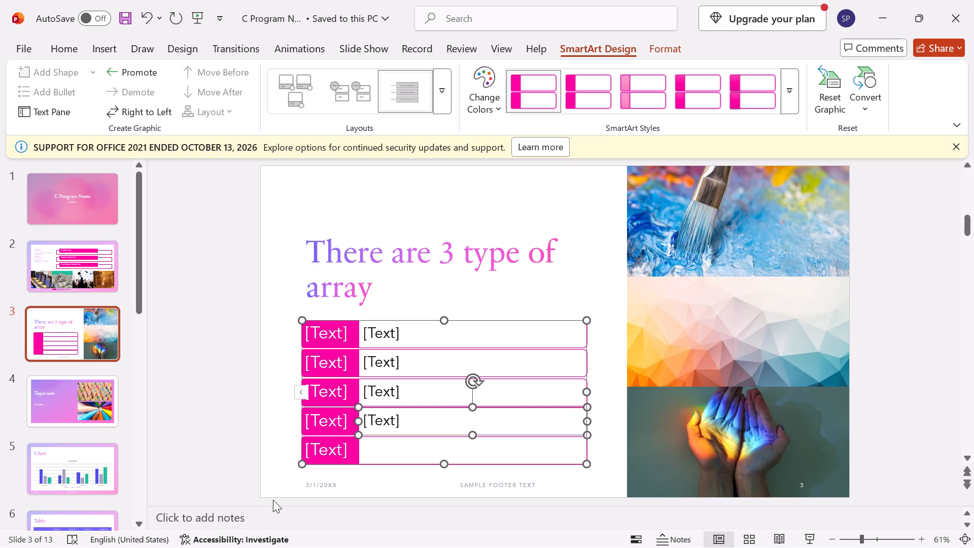
left_click(343, 446)
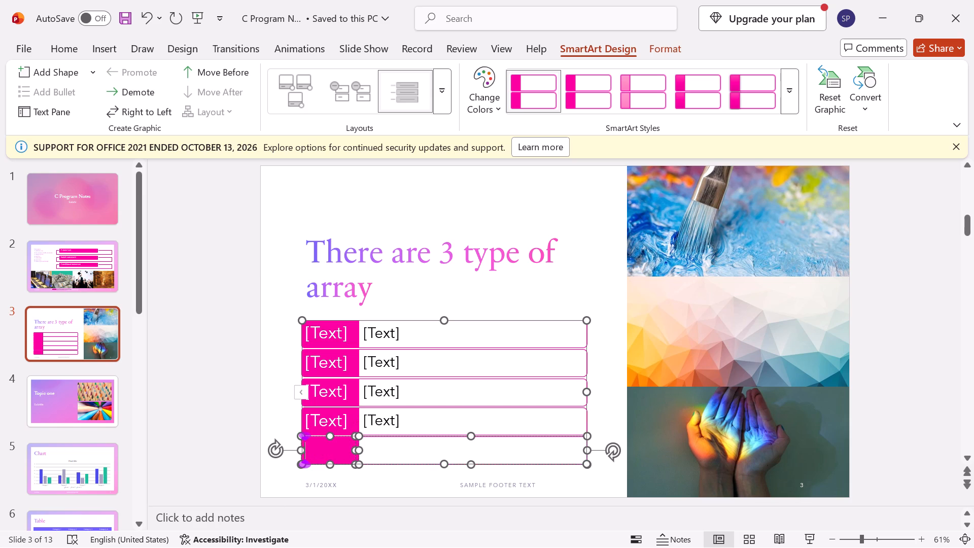
key("Delete")
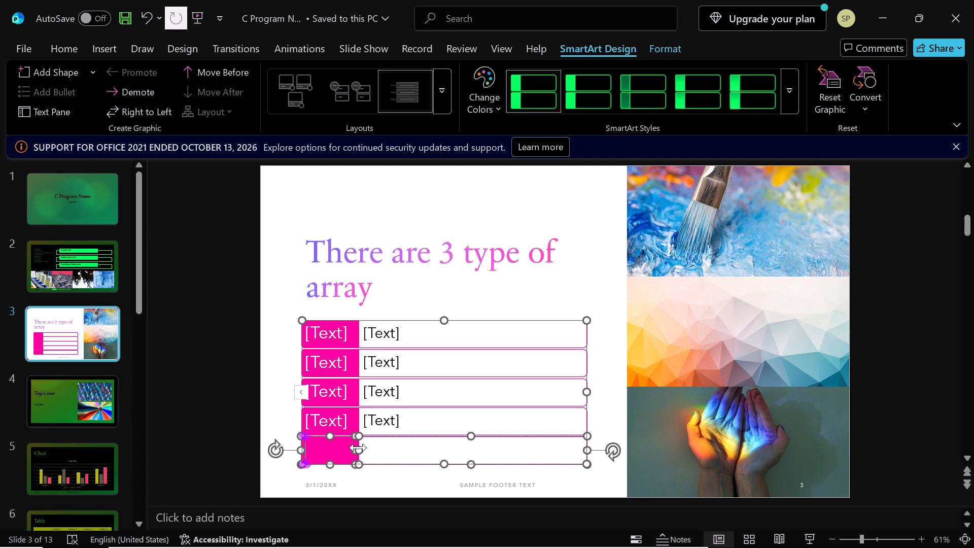
Move the SmartArt graphic slightly up and to the left on slide 3.
left_click_drag(587, 449, 567, 435)
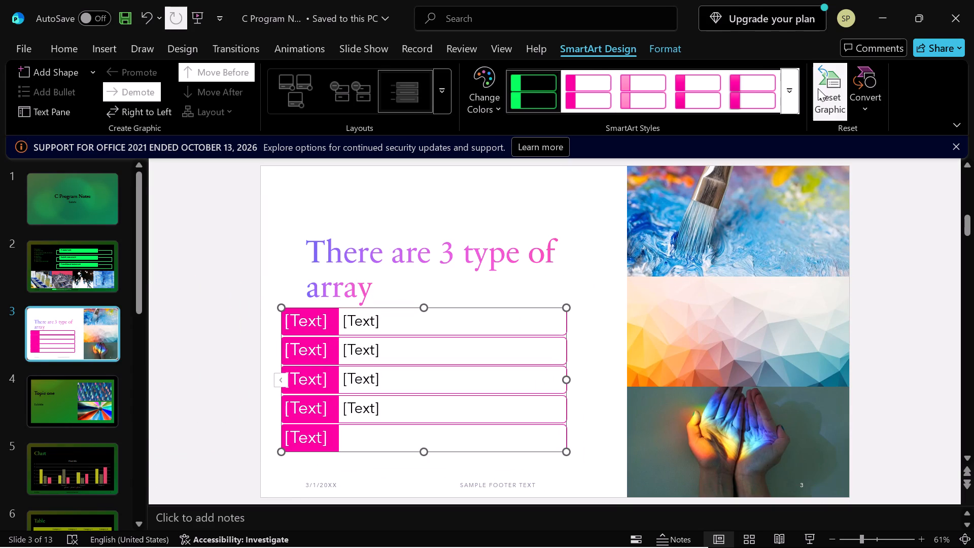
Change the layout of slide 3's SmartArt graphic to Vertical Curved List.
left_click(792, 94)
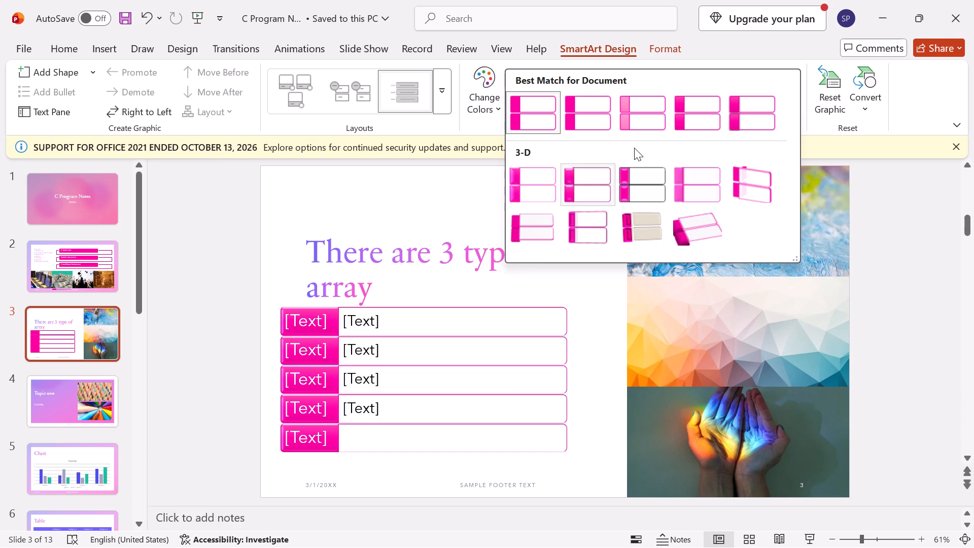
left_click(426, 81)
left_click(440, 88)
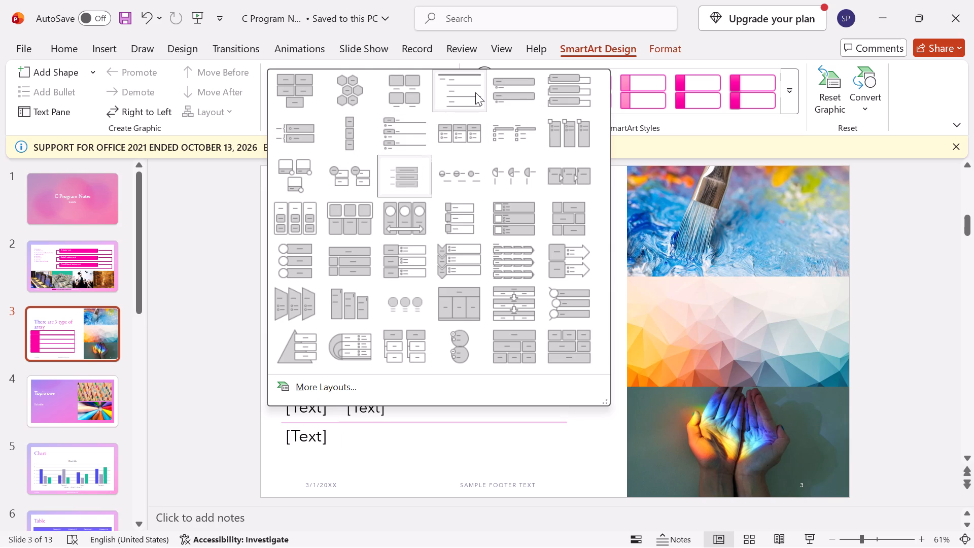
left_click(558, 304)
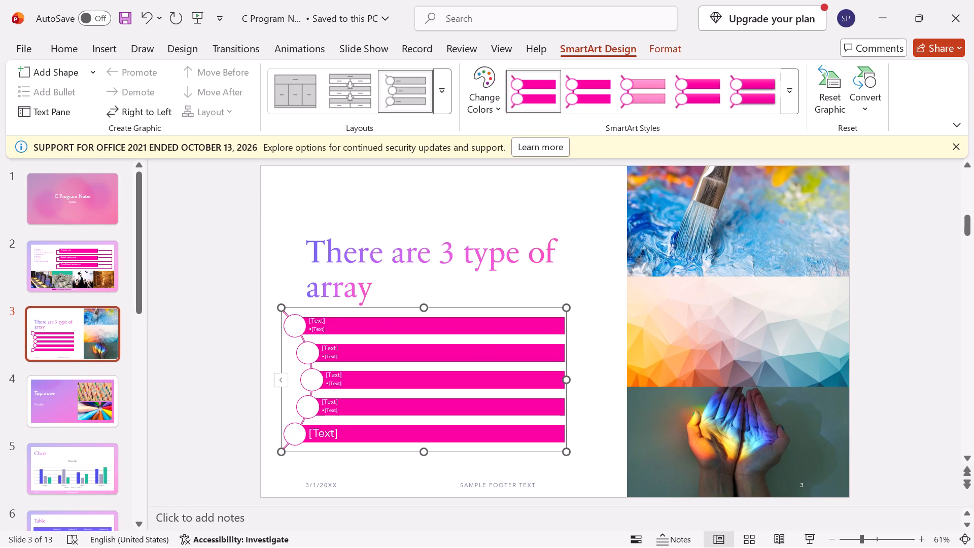
Enlarge the SmartArt graphic from its lower corner so it reaches close to the pictures and the footer.
left_click_drag(569, 451, 605, 483)
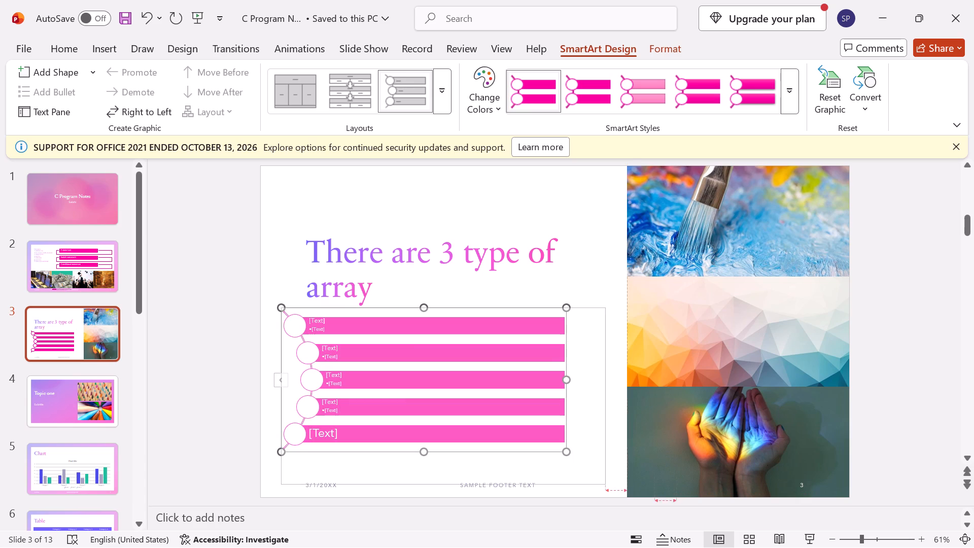
left_click_drag(605, 483, 600, 478)
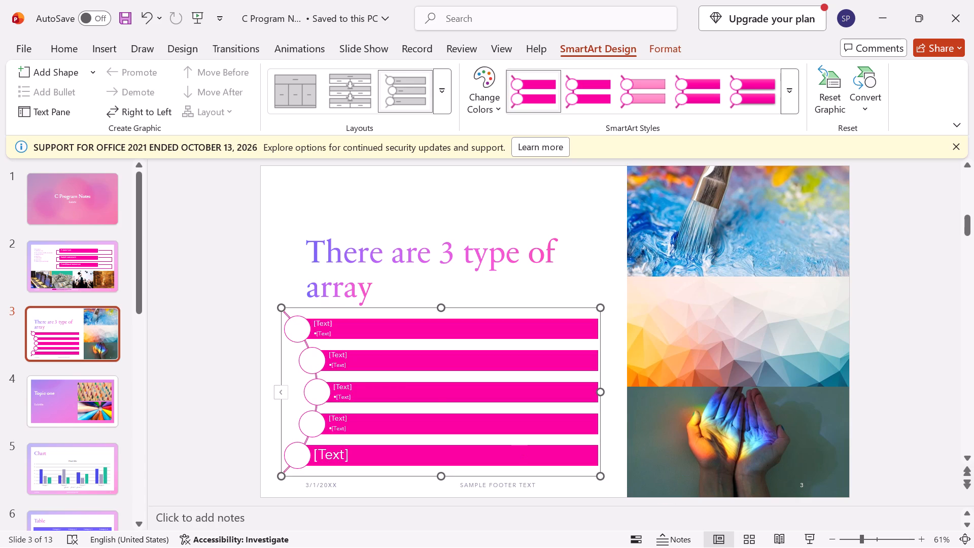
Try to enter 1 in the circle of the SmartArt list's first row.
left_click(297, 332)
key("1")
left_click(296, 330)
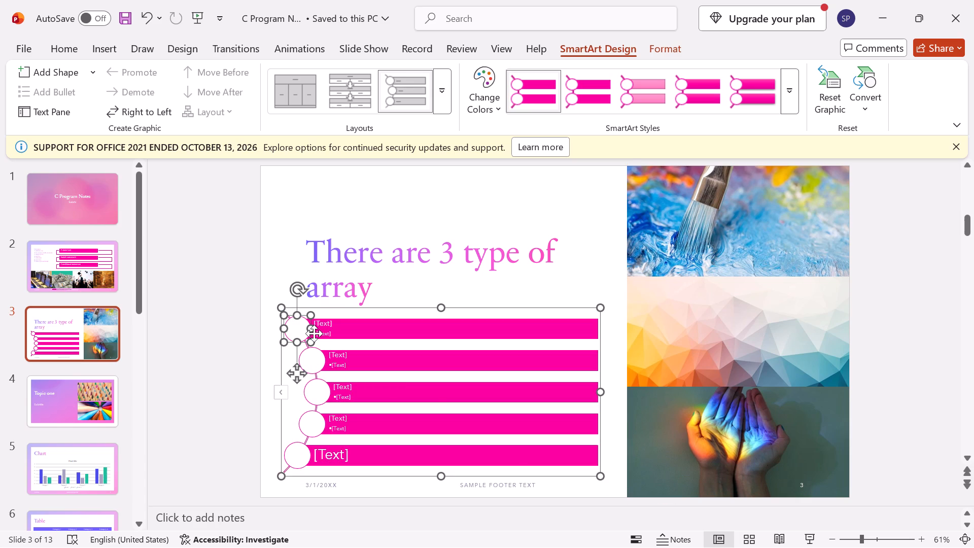
Delete the SmartArt rows one after another, starting with the first, until the graphic is empty.
left_click(350, 334)
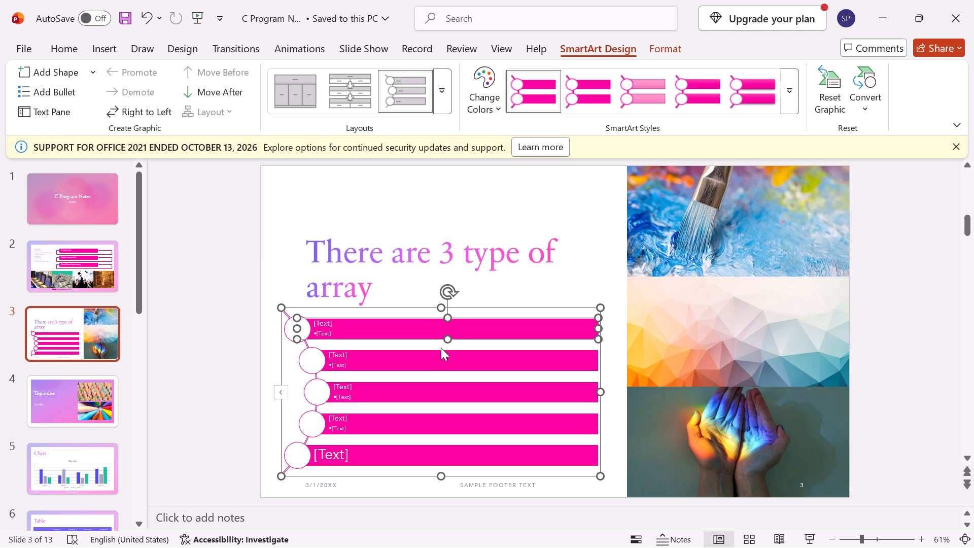
key("Delete")
key("Delete")
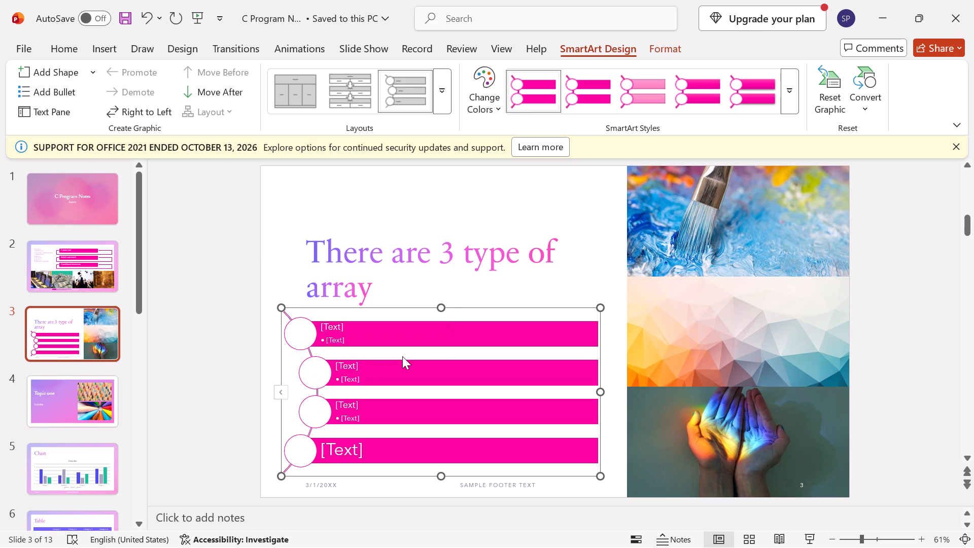
key("Delete")
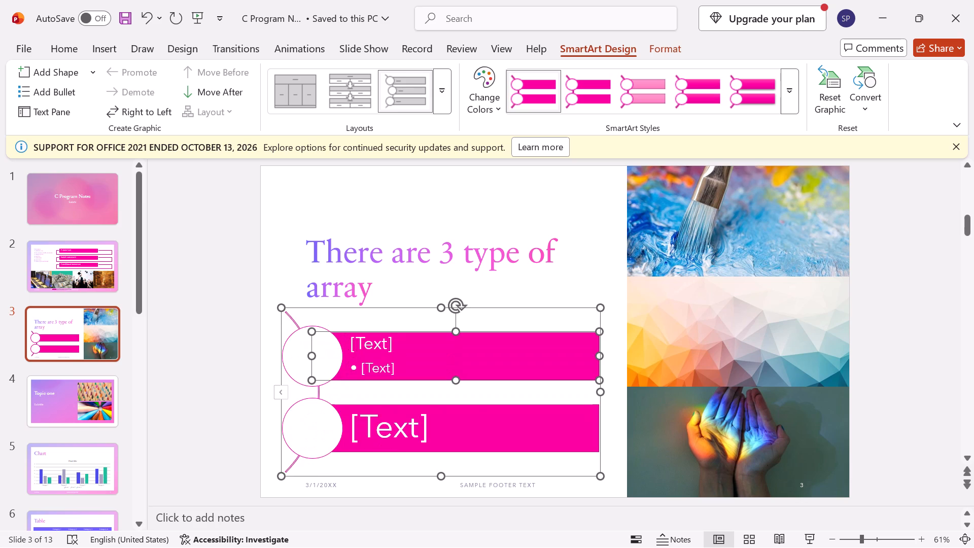
key("Delete")
key("Delete")
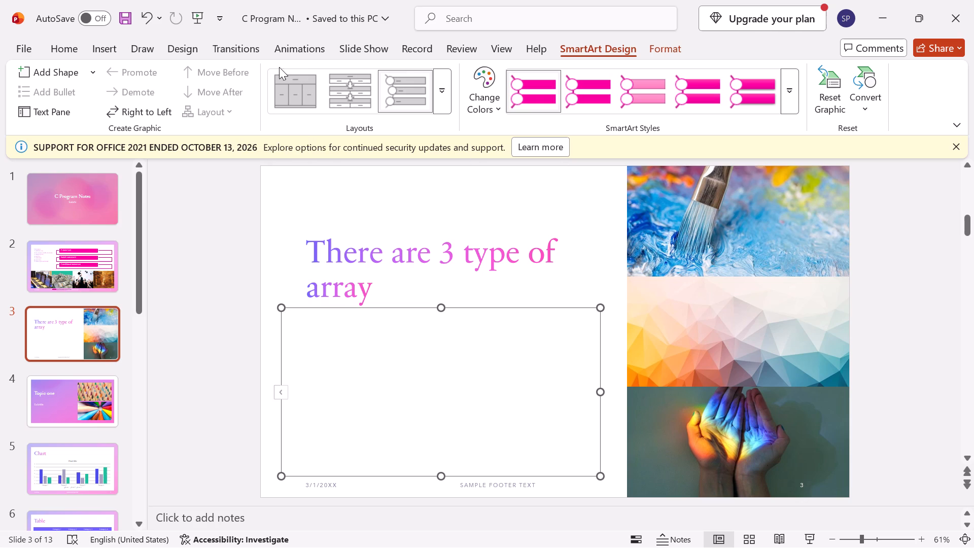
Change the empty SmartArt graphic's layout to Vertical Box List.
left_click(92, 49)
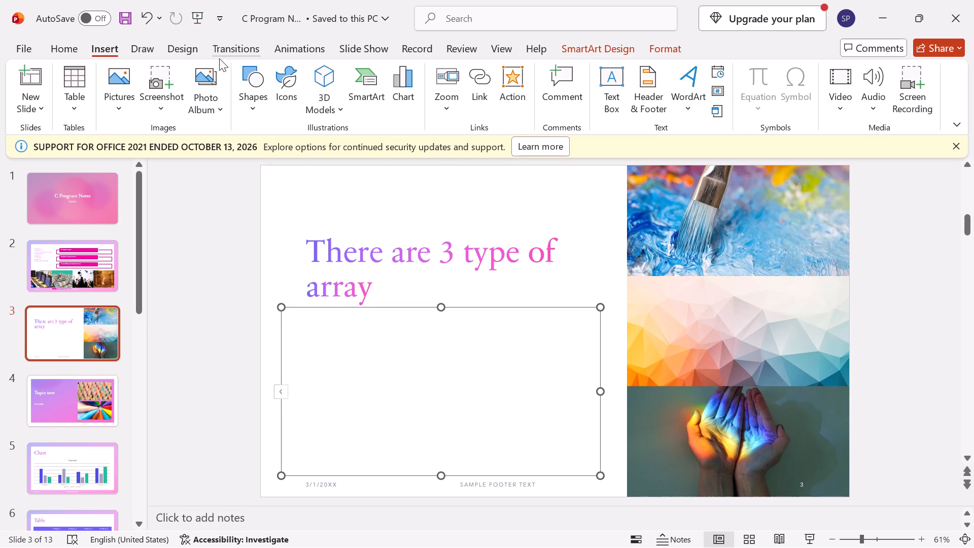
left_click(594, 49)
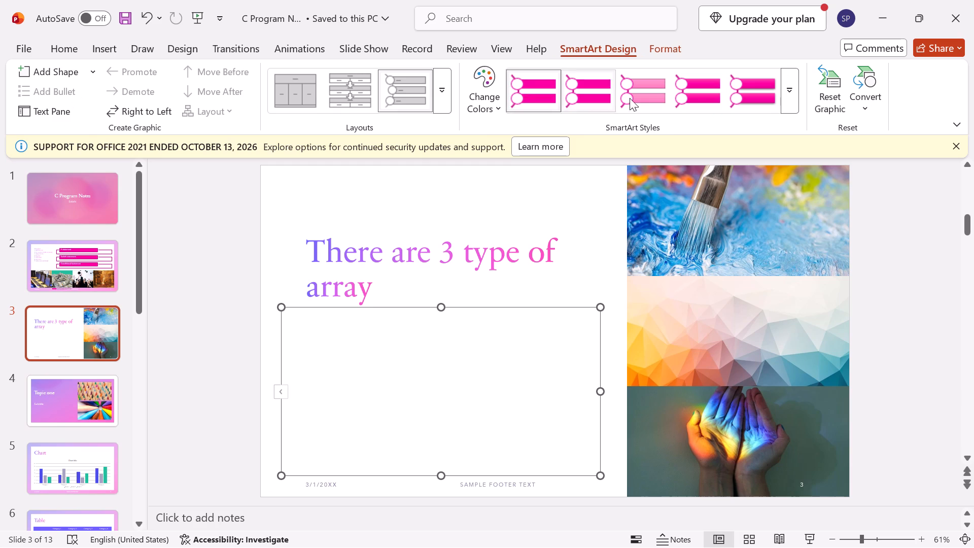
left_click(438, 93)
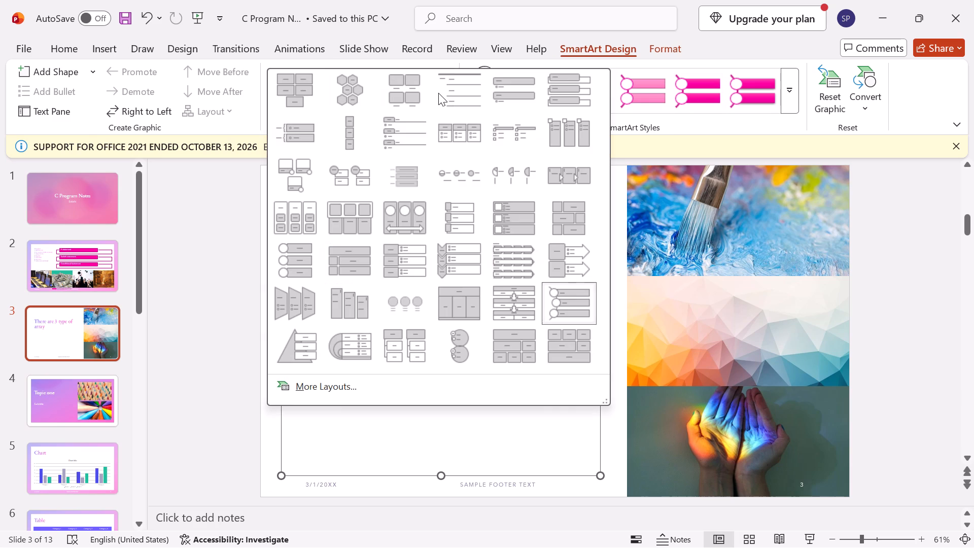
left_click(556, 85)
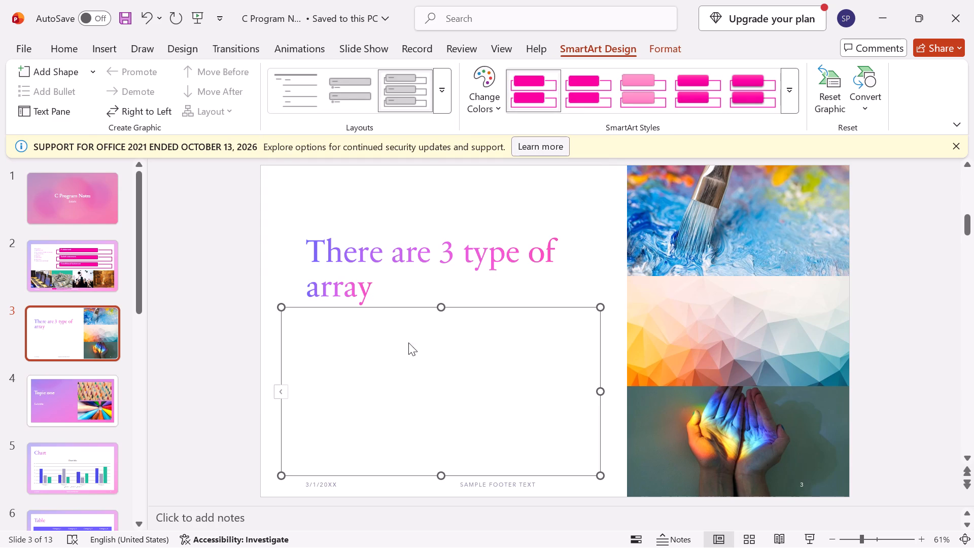
Compare other list layouts for the empty SmartArt graphic and apply the vertical list with chevrons beside its text boxes.
left_click(395, 355)
right_click(395, 355)
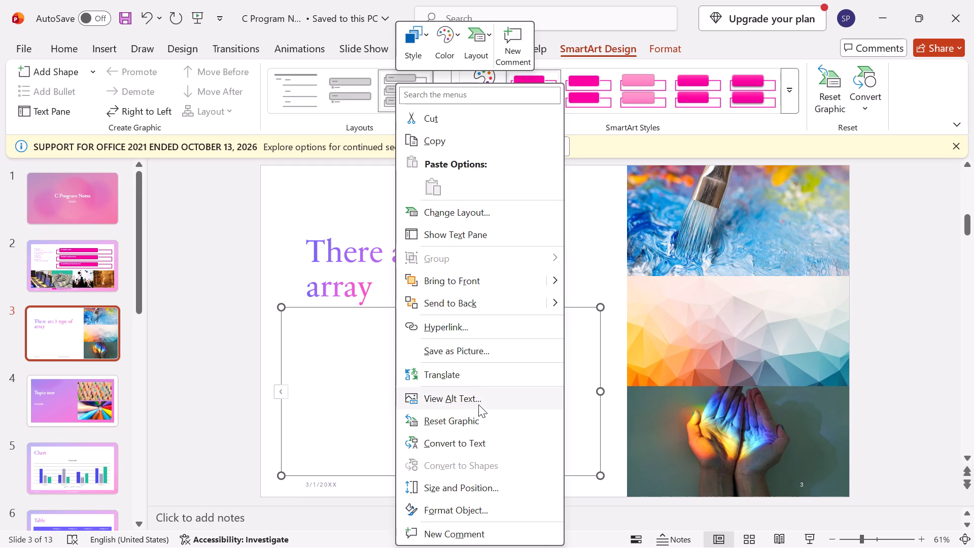
left_click(433, 209)
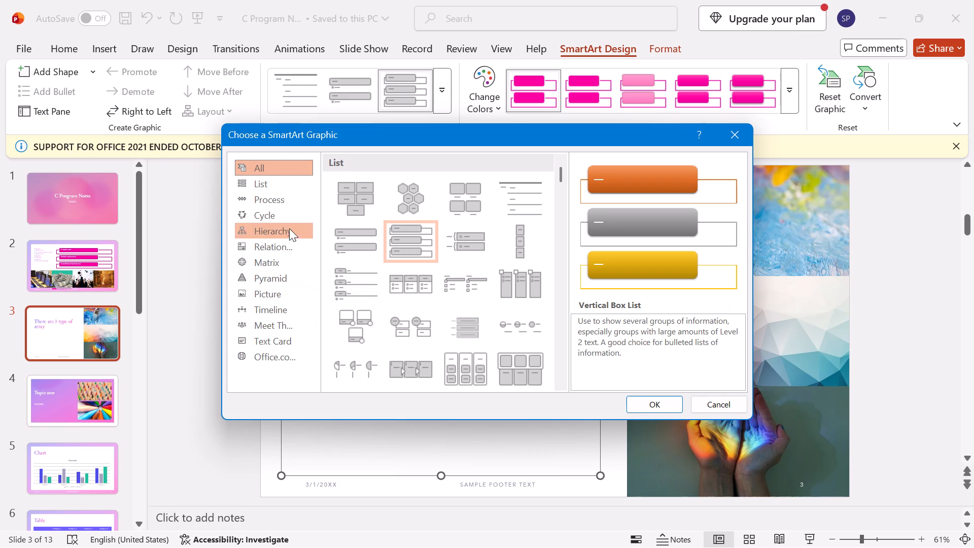
left_click(289, 185)
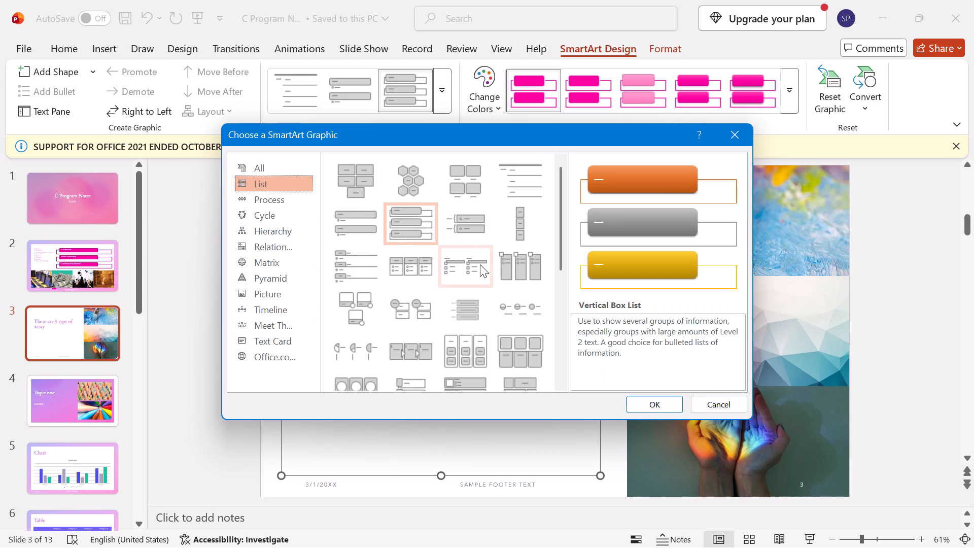
left_click(512, 274)
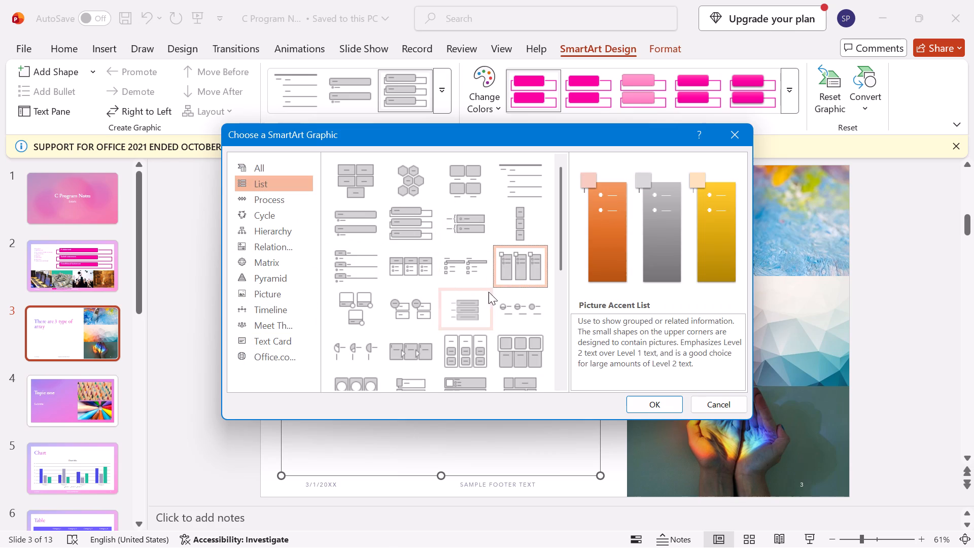
scroll(496, 298, "down", 2)
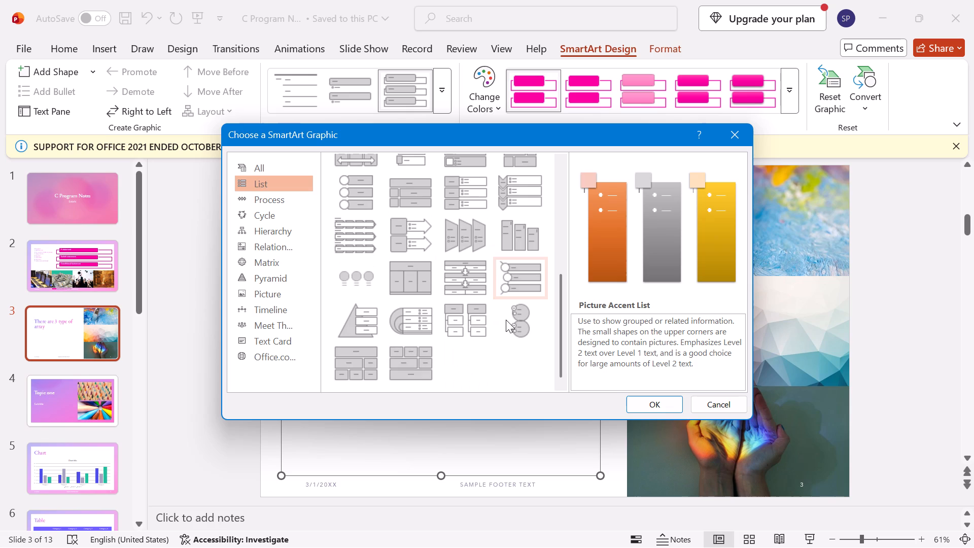
left_click(514, 289)
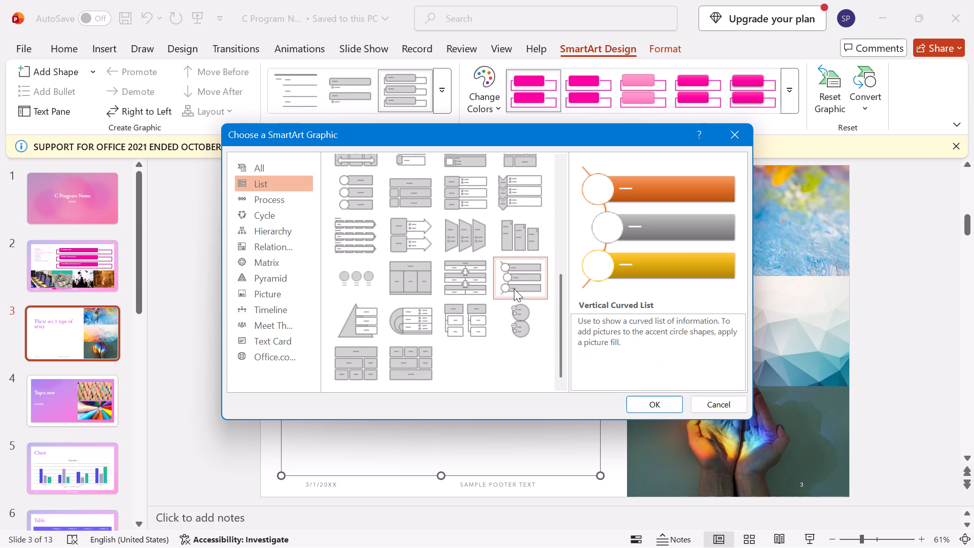
left_click(413, 250)
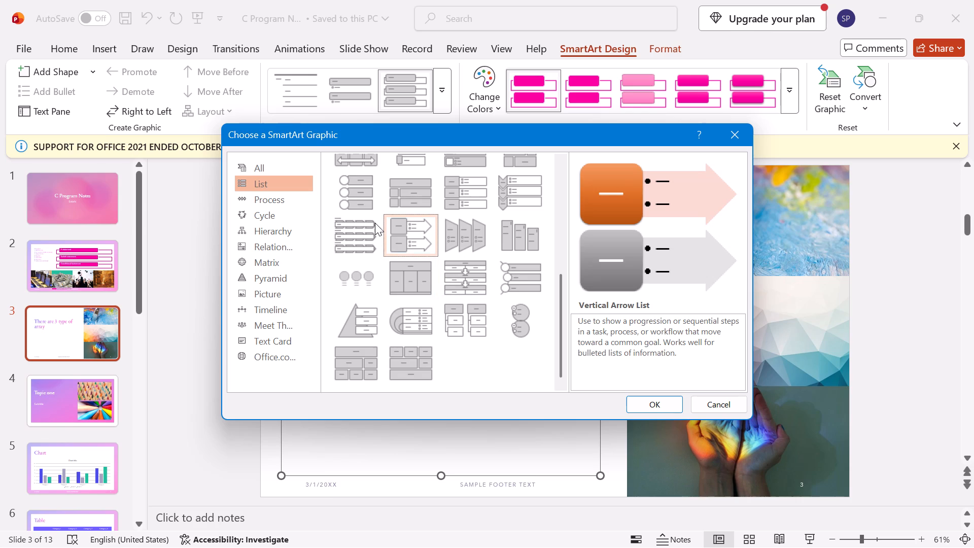
left_click(533, 197)
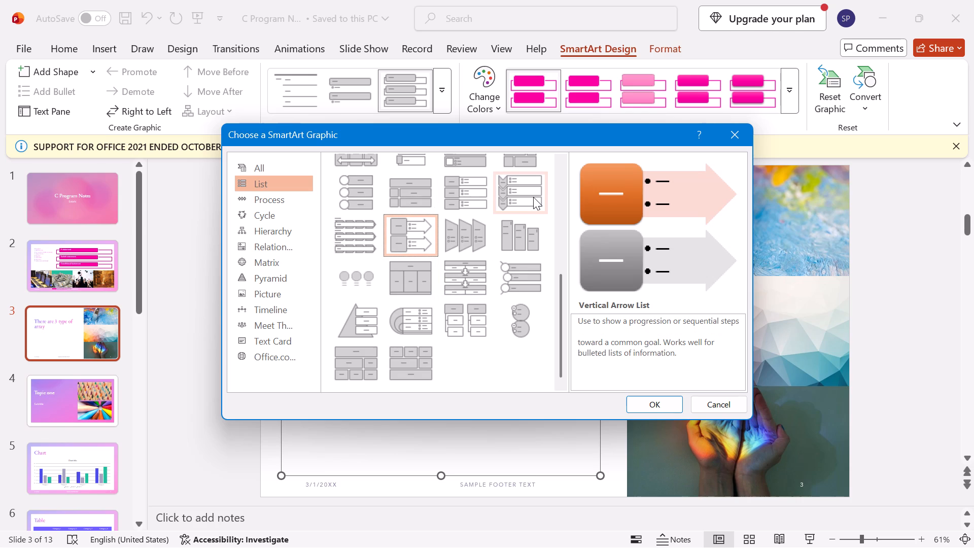
left_click(638, 412)
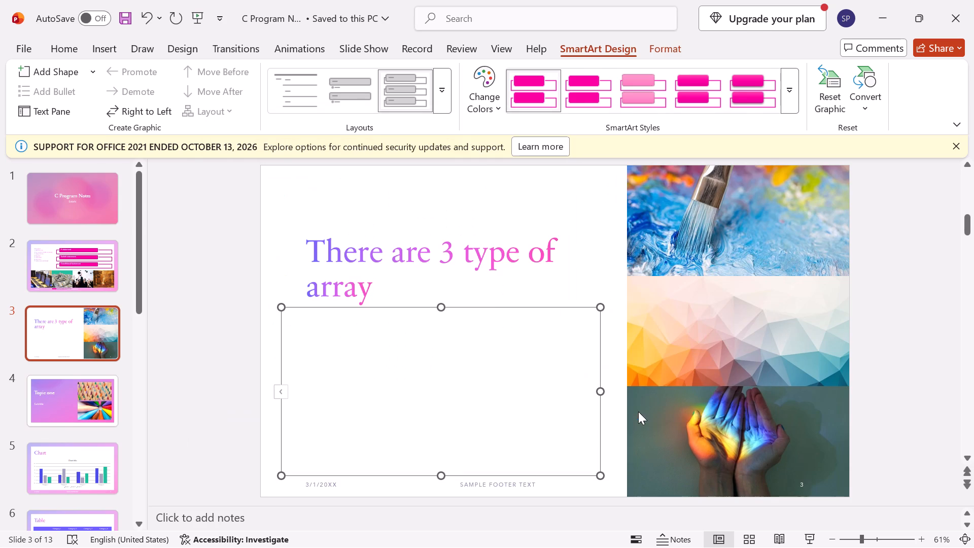
right_click(496, 384)
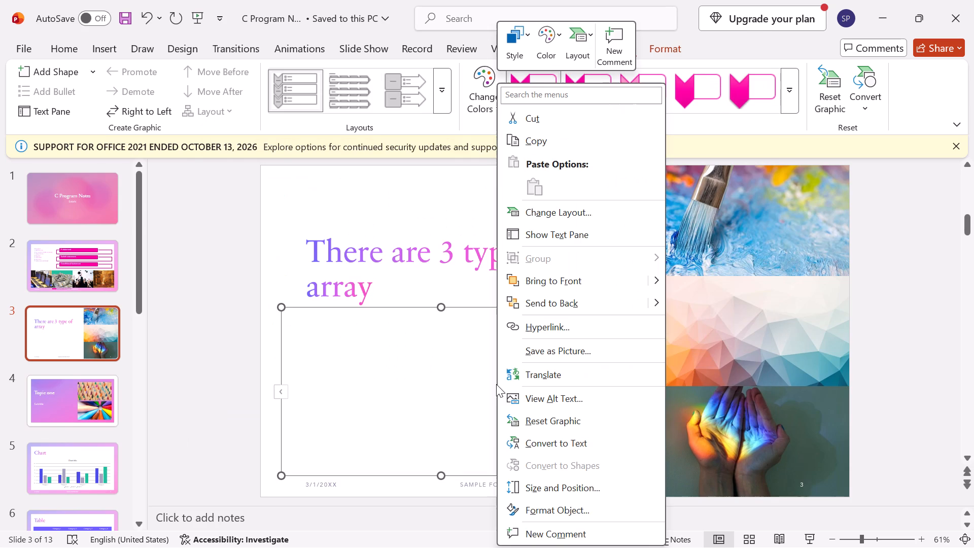
triple_click(440, 372)
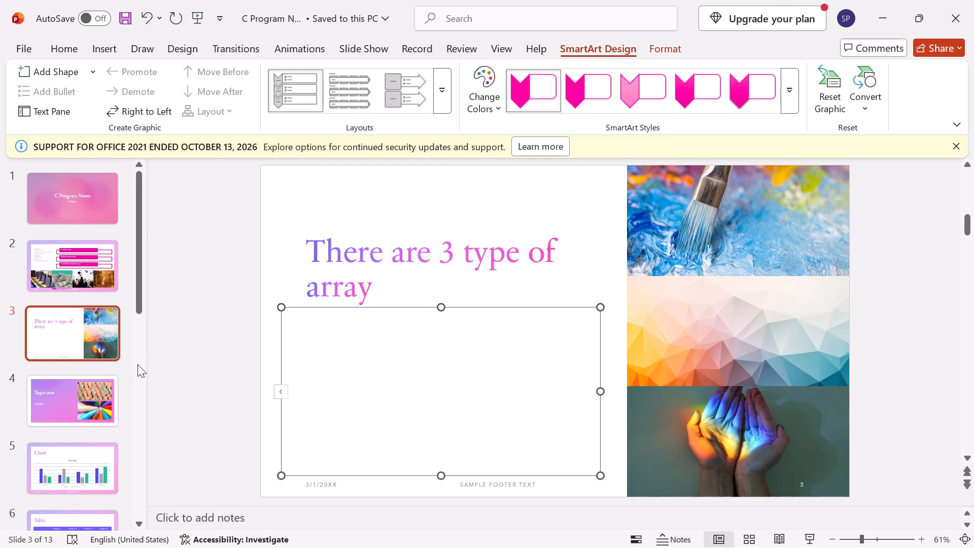
Replace the title "Topic one" on slide 4 with "Impotance of".
left_click(96, 403)
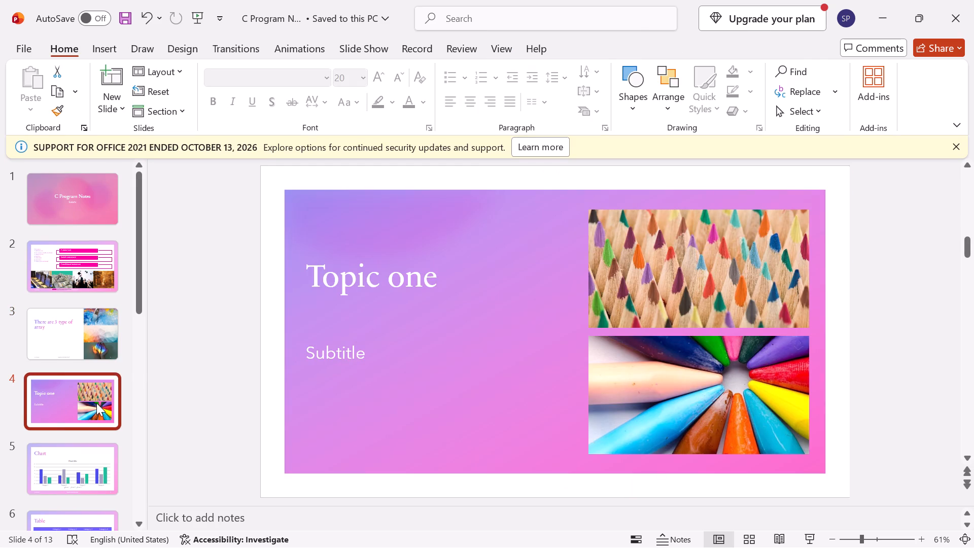
left_click(435, 275)
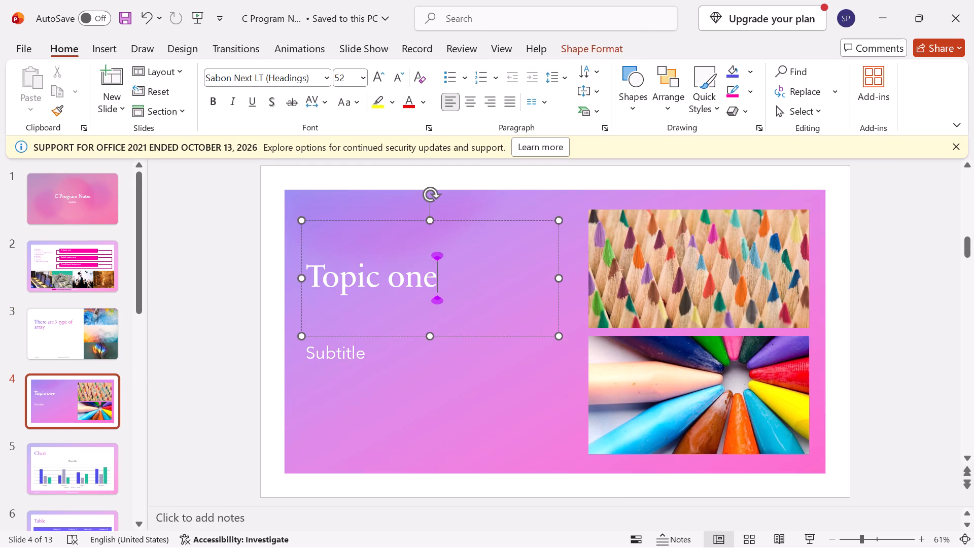
key("BackSpace")
key("BackSpace")
key("BackSpace")
key("BackSpace")
key("BackSpace")
key("BackSpace")
key("BackSpace")
key("BackSpace")
key("BackSpace")
key("BackSpace")
key("BackSpace")
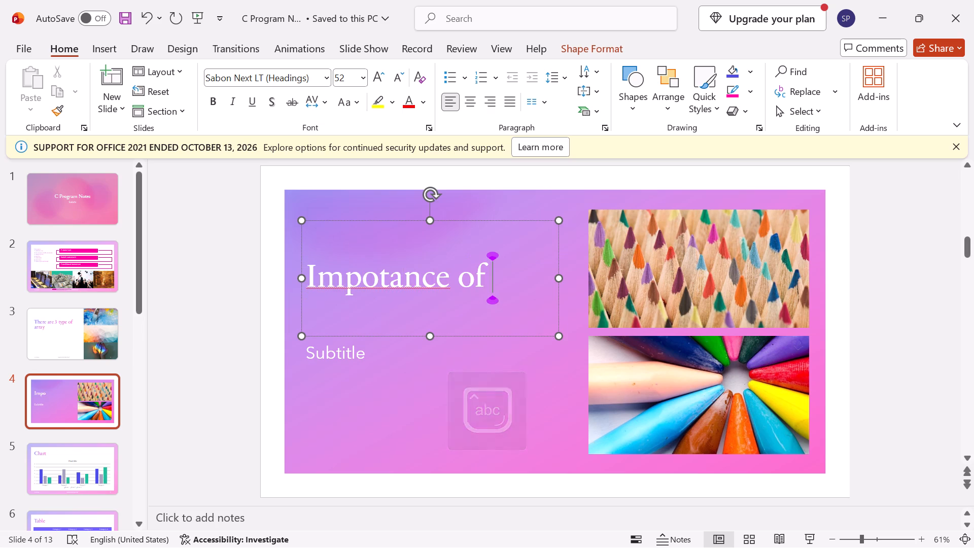
Change the slide 4 title to "Information of C".
key("BackSpace")
key("BackSpace")
key("BackSpace")
key("BackSpace")
key("BackSpace")
key("BackSpace")
key("BackSpace")
key("BackSpace")
key("BackSpace")
key("BackSpace")
key("BackSpace")
key("BackSpace")
key("BackSpace")
key("BackSpace")
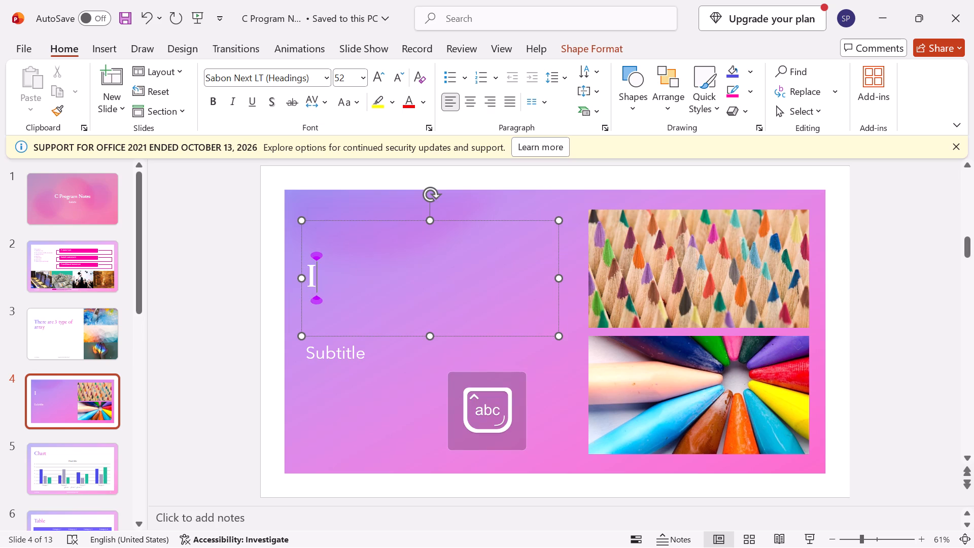
key("m")
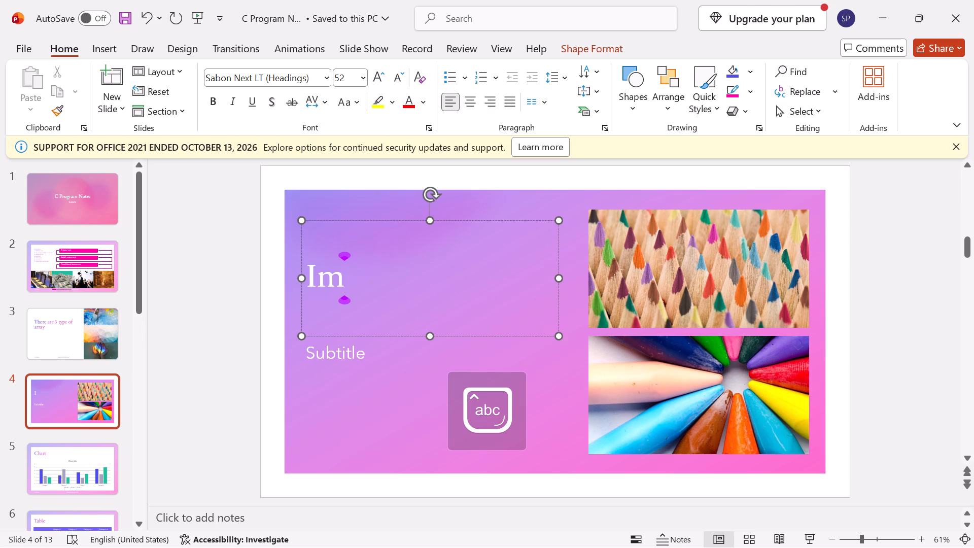
key("BackSpace")
type("nformatio")
type("n of")
key("space")
key("c")
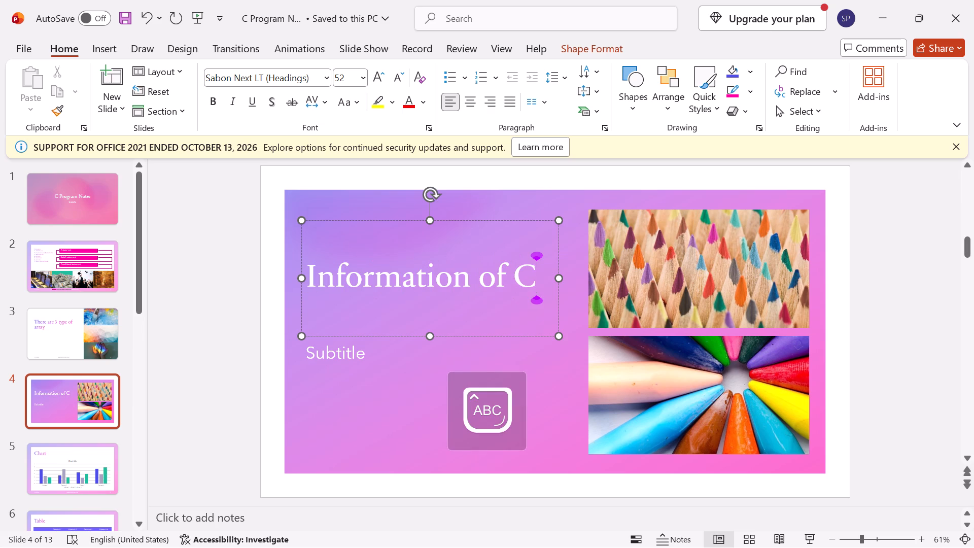
Replace the slide 4 subtitle placeholder text with "C is prodecular languge that is develop".
left_click(378, 350)
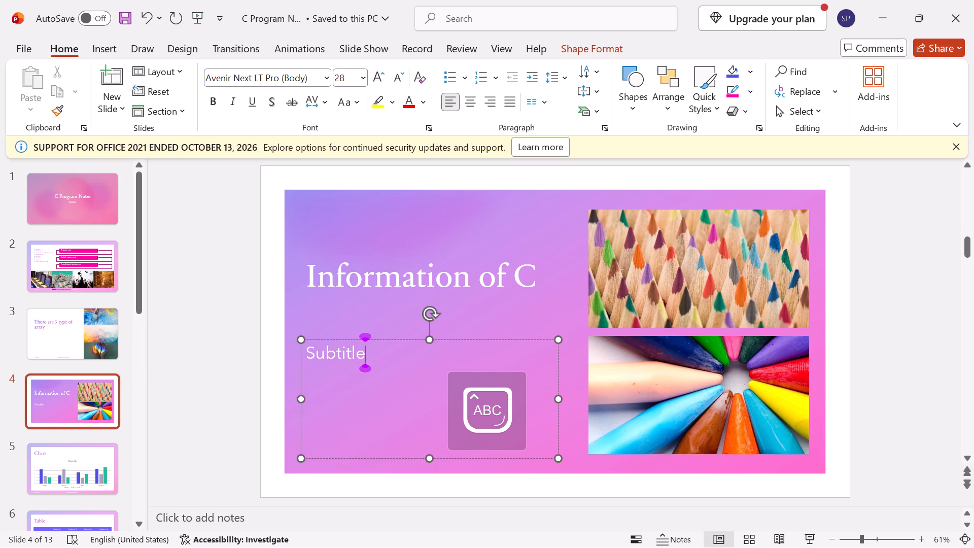
key("BackSpace")
key("BackSpace")
key("BackSpace")
key("BackSpace")
key("BackSpace")
key("BackSpace")
key("BackSpace")
key("BackSpace")
key("BackSpace")
key("BackSpace")
key("BackSpace")
key("BackSpace")
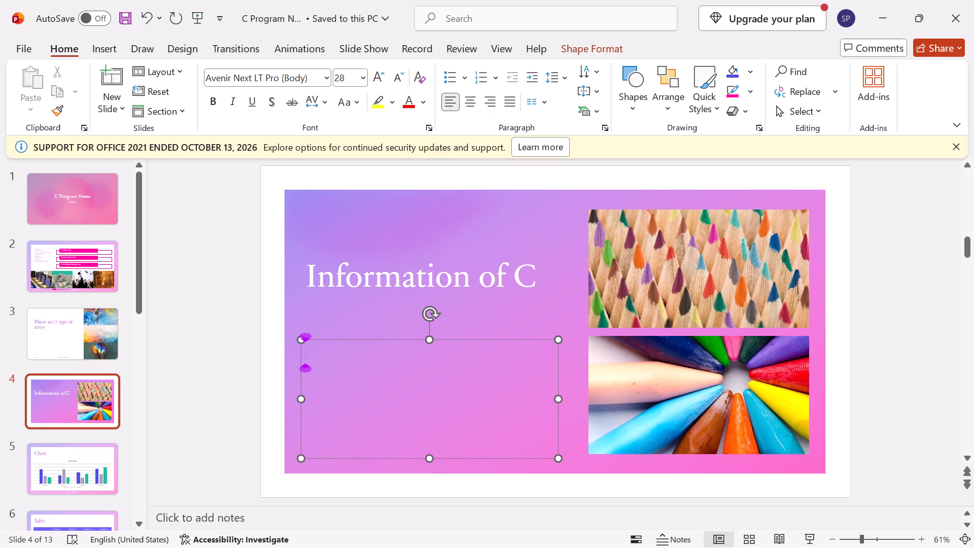
type("C")
key("space")
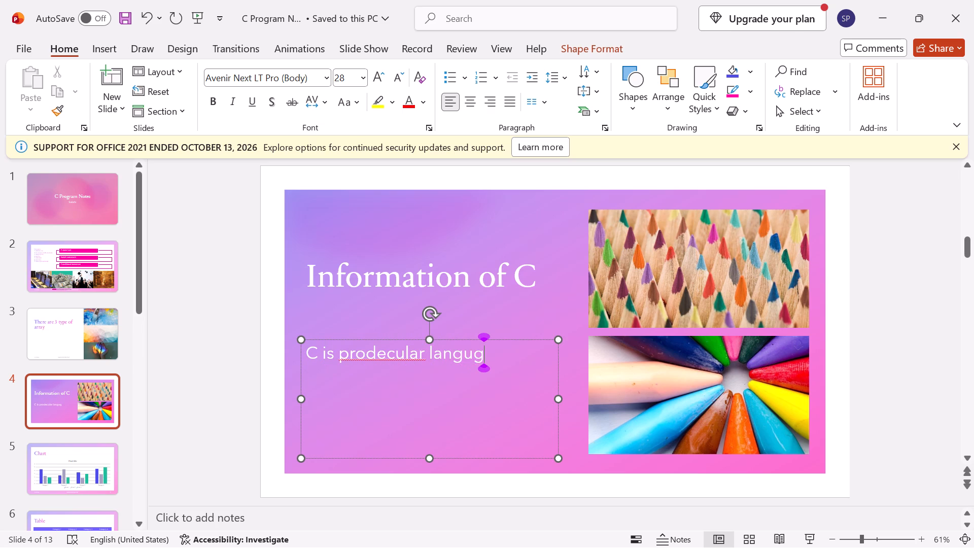
type("e that is develope")
key("space")
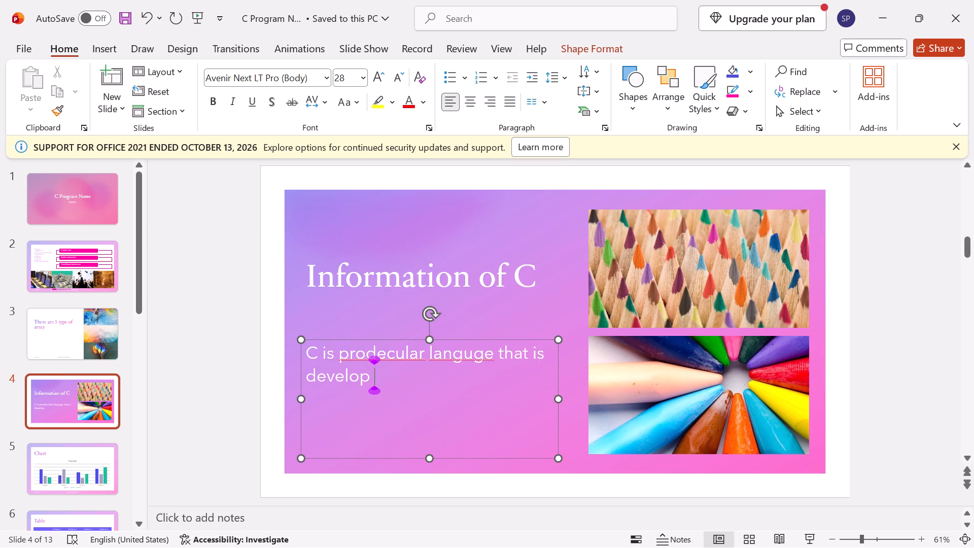
Continue the slide 4 subtitle with "by dennic ritiche in bell laboratory".
key("BackSpace")
type("e by")
key("space")
type("dennic")
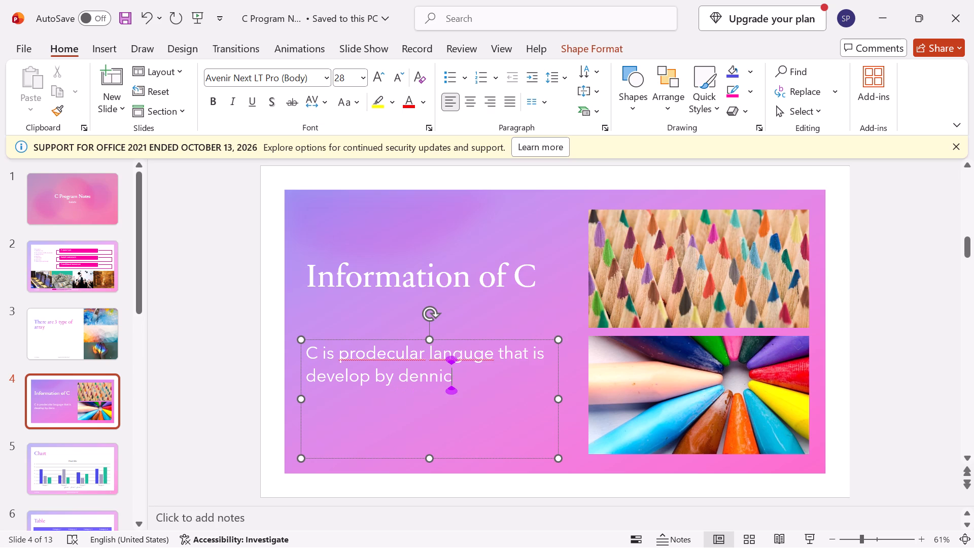
key("space")
type("ritche")
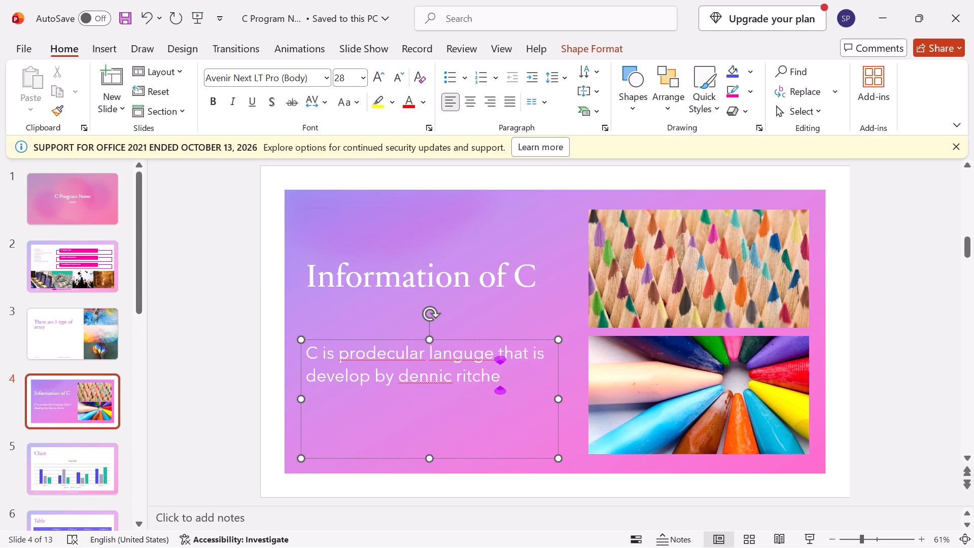
key("BackSpace")
key("BackSpace")
key("BackSpace")
key("BackSpace")
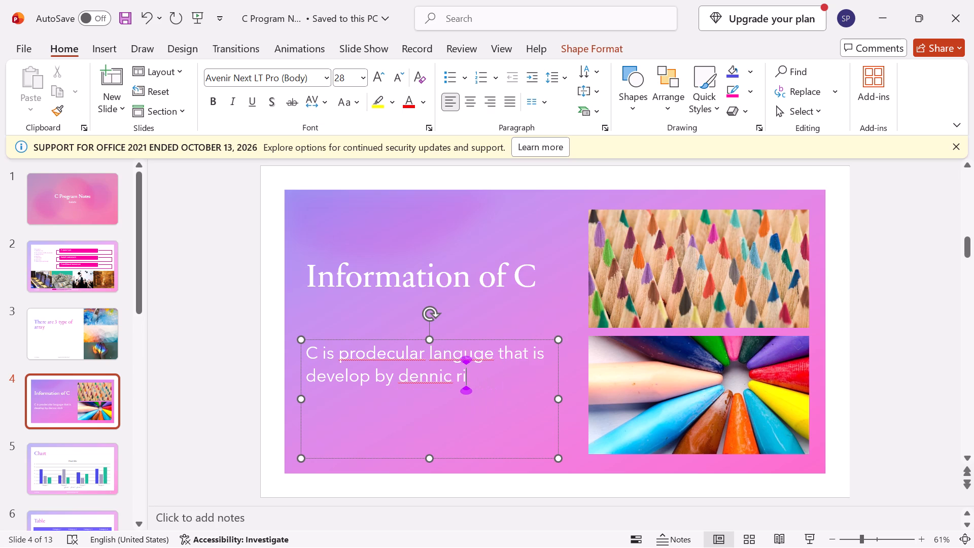
type("tich")
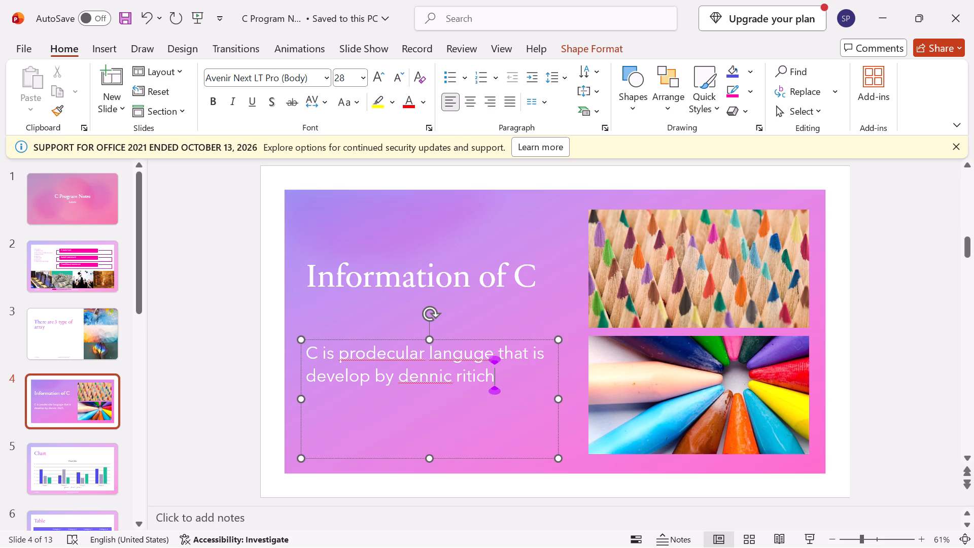
type("e")
key("space")
type("in")
key("space")
type("bell laboratry")
key("space")
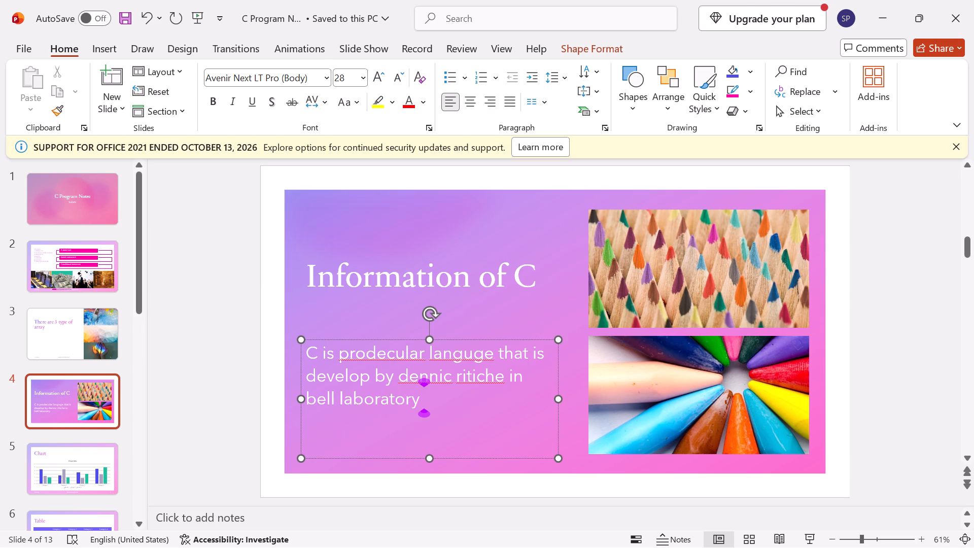
Finish the slide 4 subtitle sentence with "AT&T lab in 1972.".
type("AT")
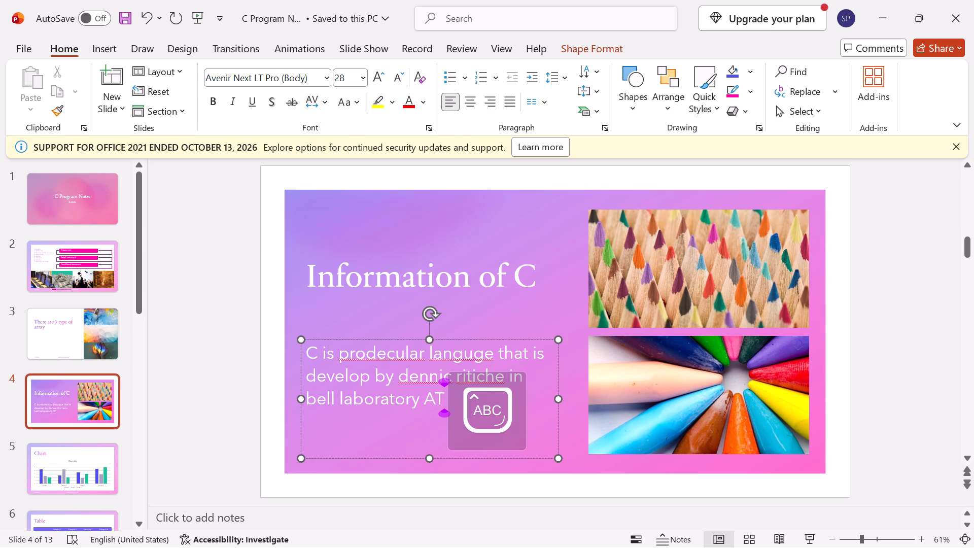
key("shift+ampersand")
key("t")
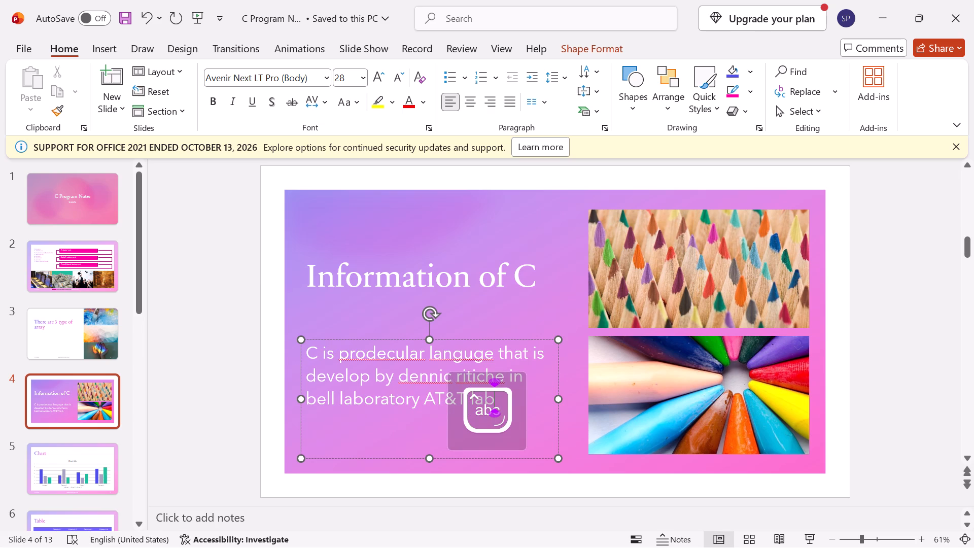
key("space")
key("i")
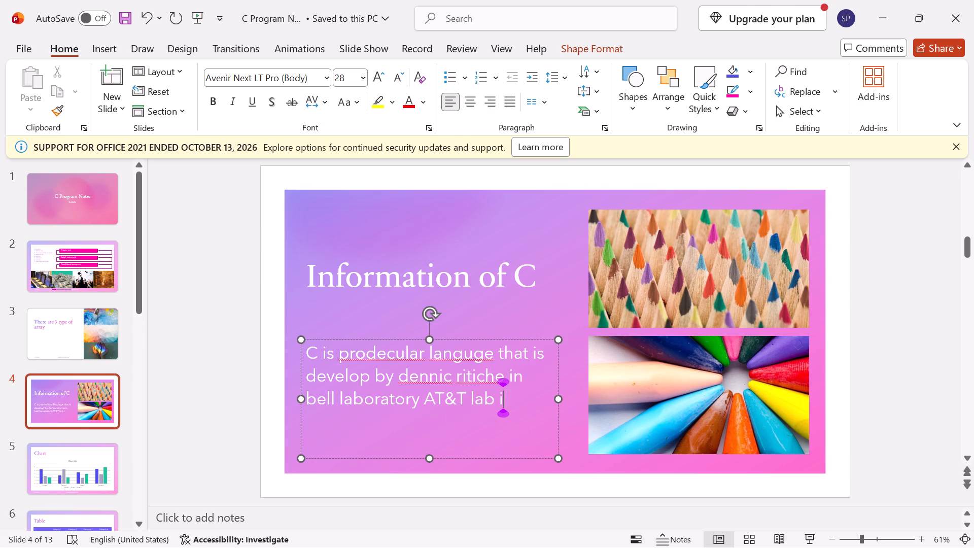
key("BackSpace")
type("at")
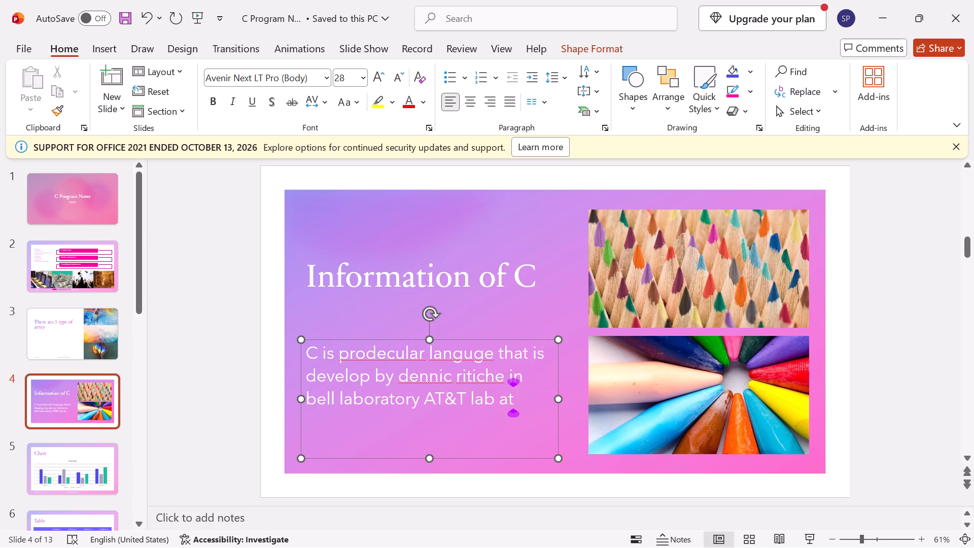
key("BackSpace")
key("BackSpace")
type("inn")
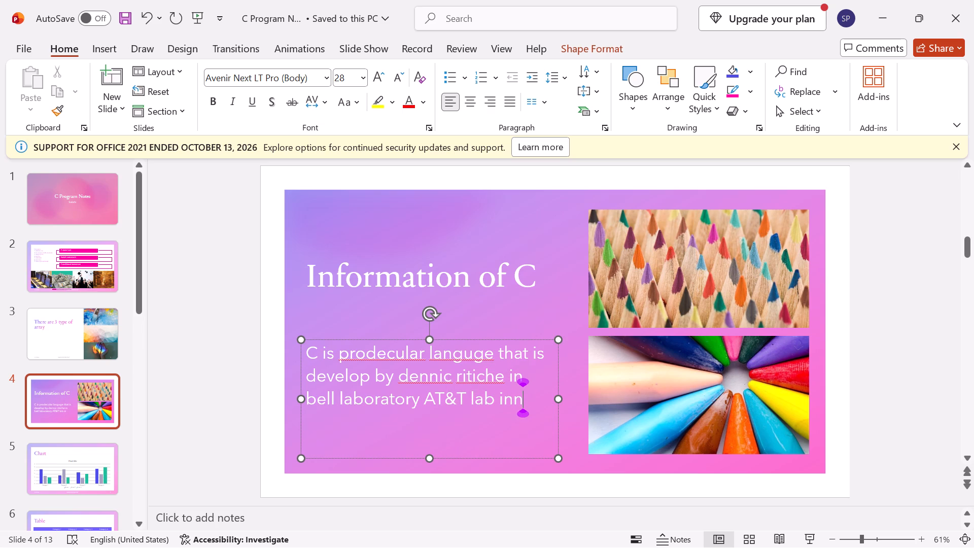
key("BackSpace")
key("space")
type("1972")
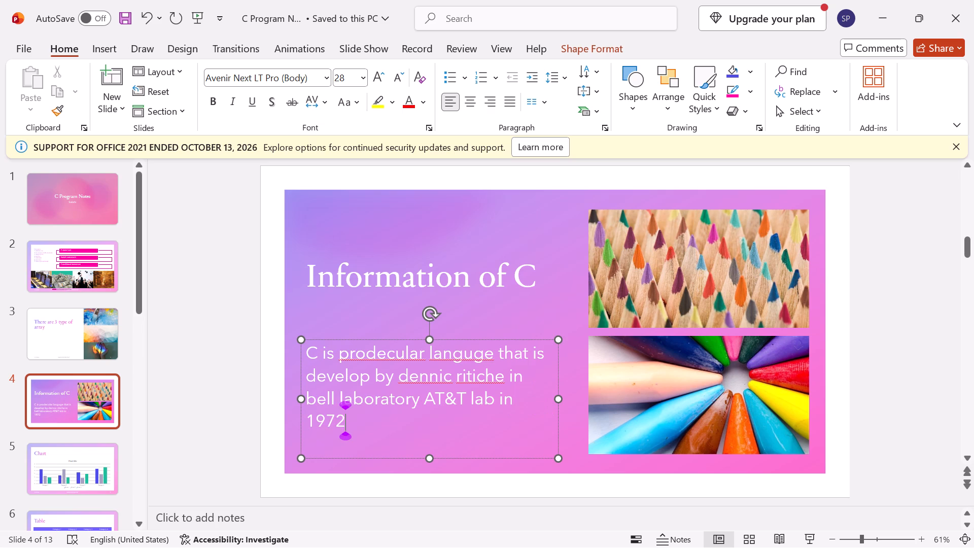
key("period")
Replace the upper pencil picture on slide 4 with a web image of crumpled dollar bills from the Money category.
left_click(653, 253)
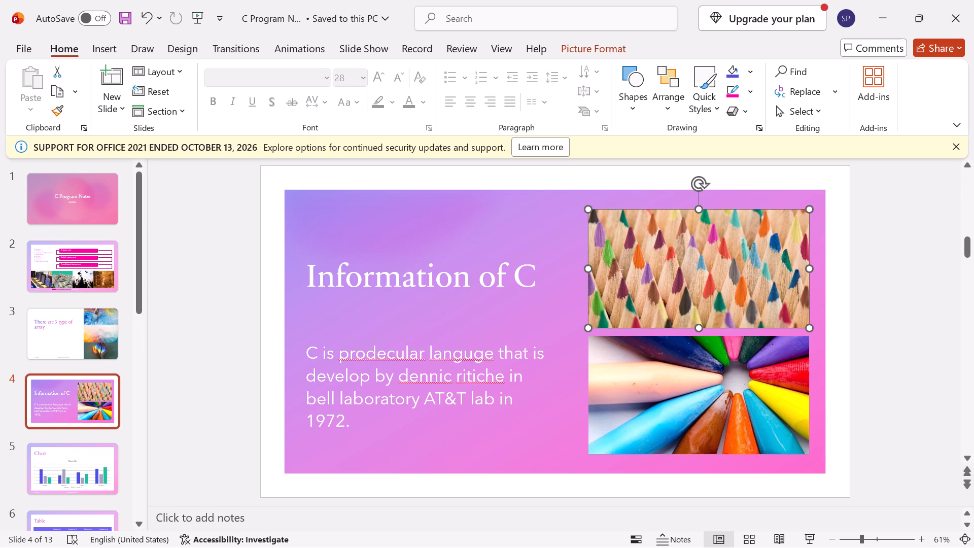
key("Delete")
left_click(653, 271)
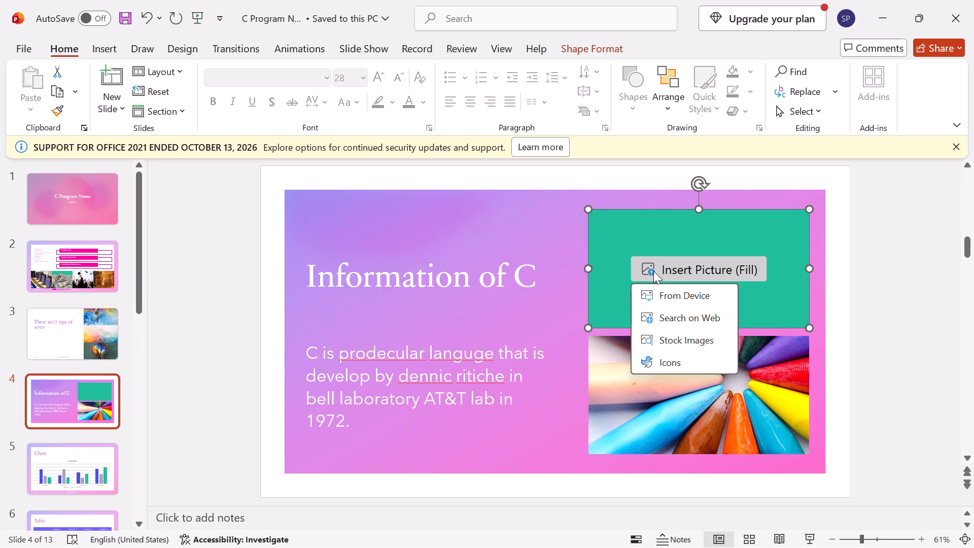
left_click(666, 324)
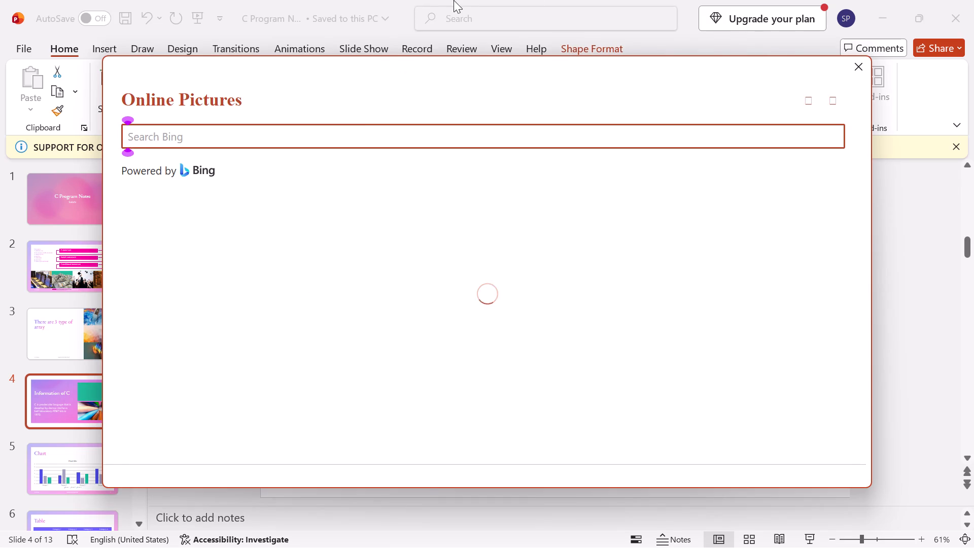
scroll(325, 295, "down", 3)
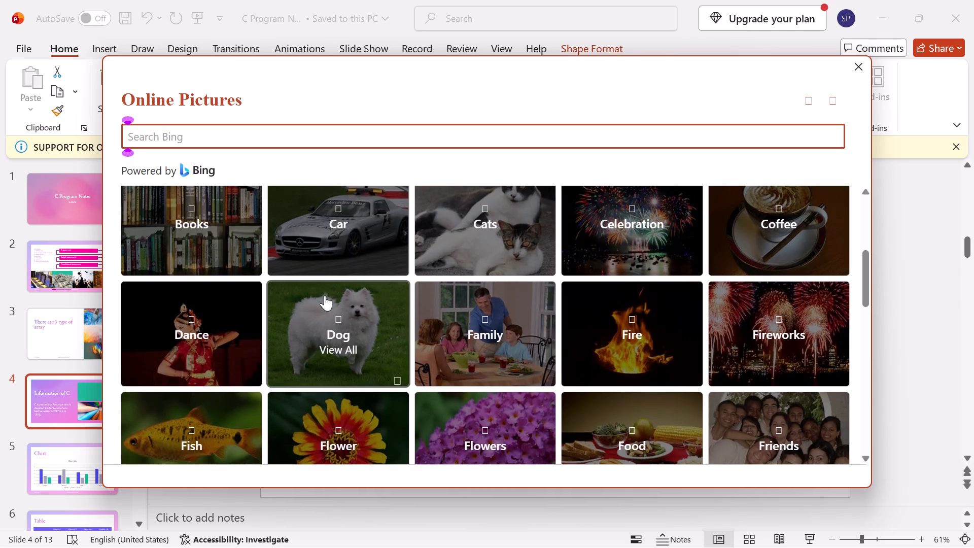
scroll(325, 295, "down", 4)
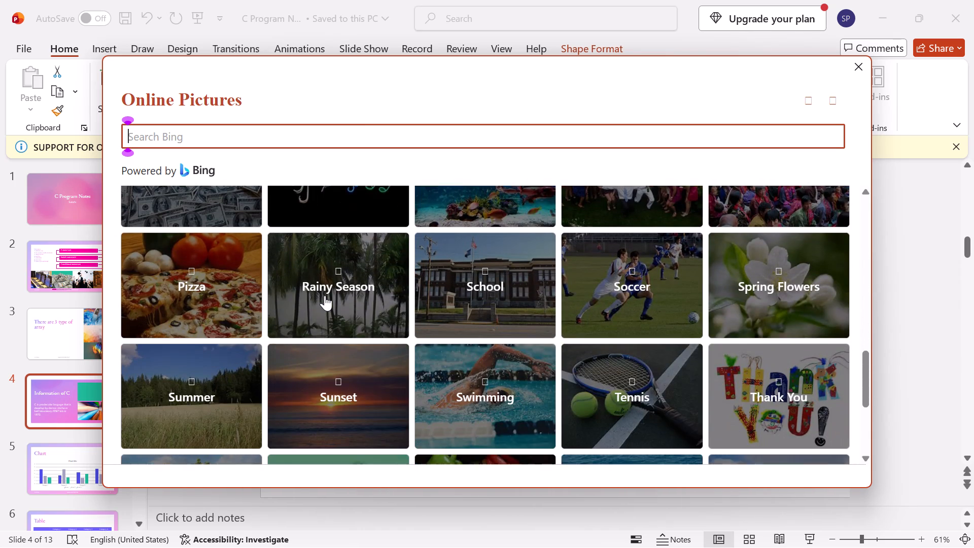
scroll(325, 295, "down", 2)
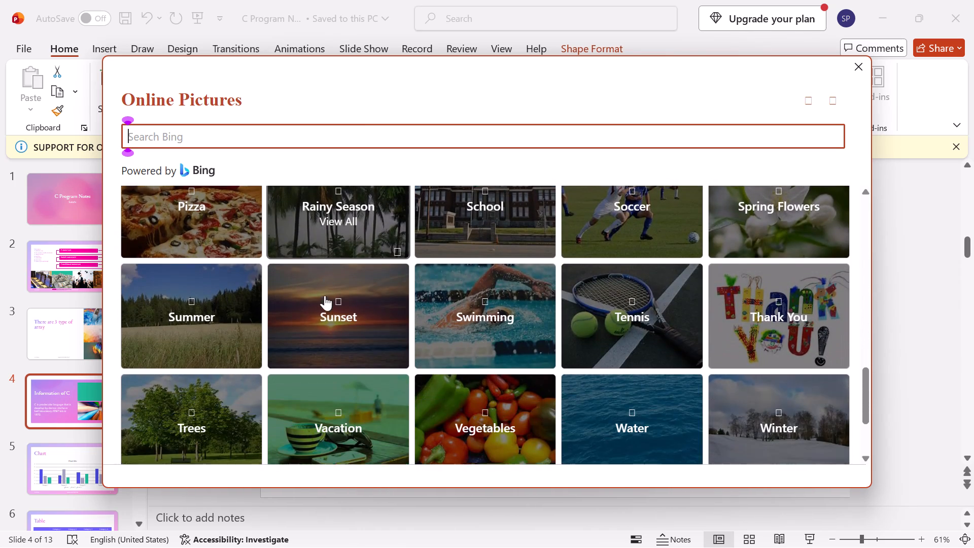
scroll(325, 295, "down", 3)
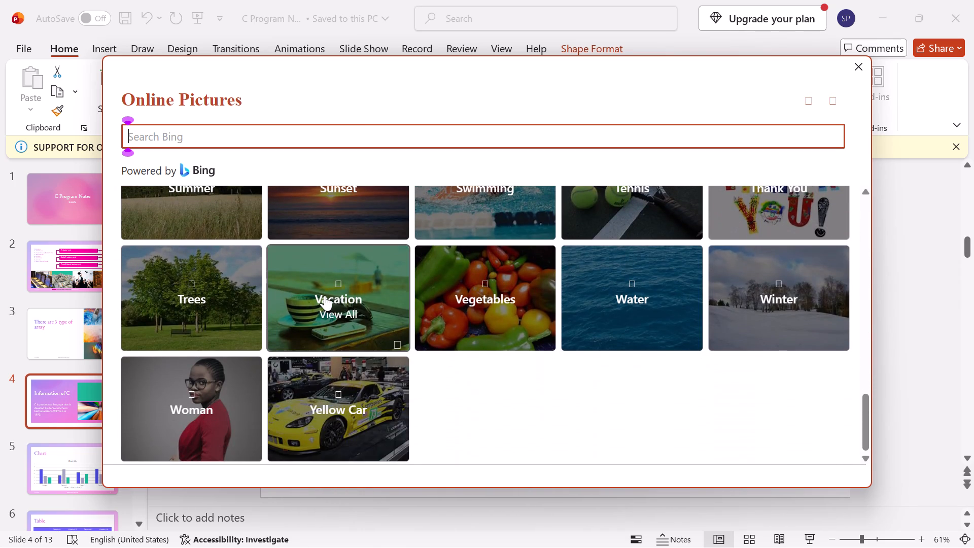
scroll(325, 295, "up", 6)
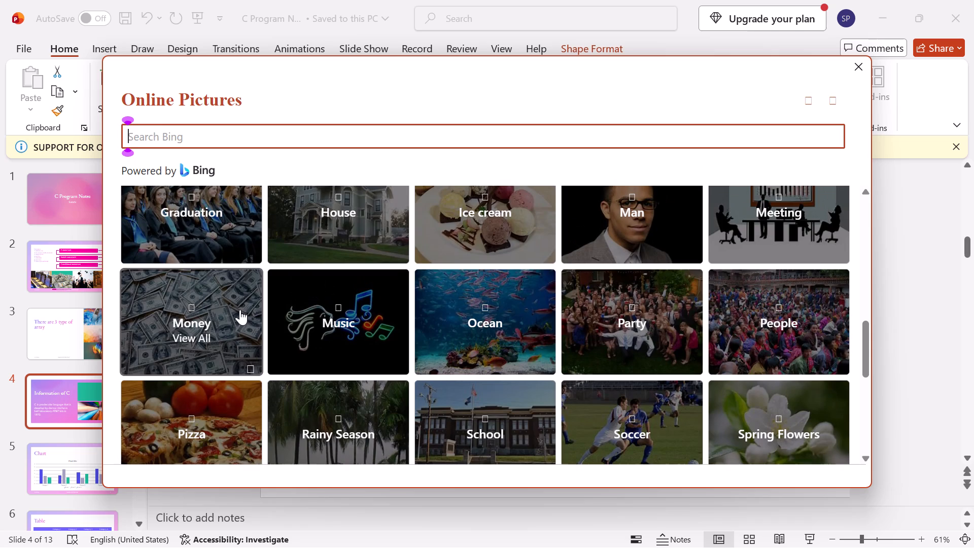
left_click(238, 310)
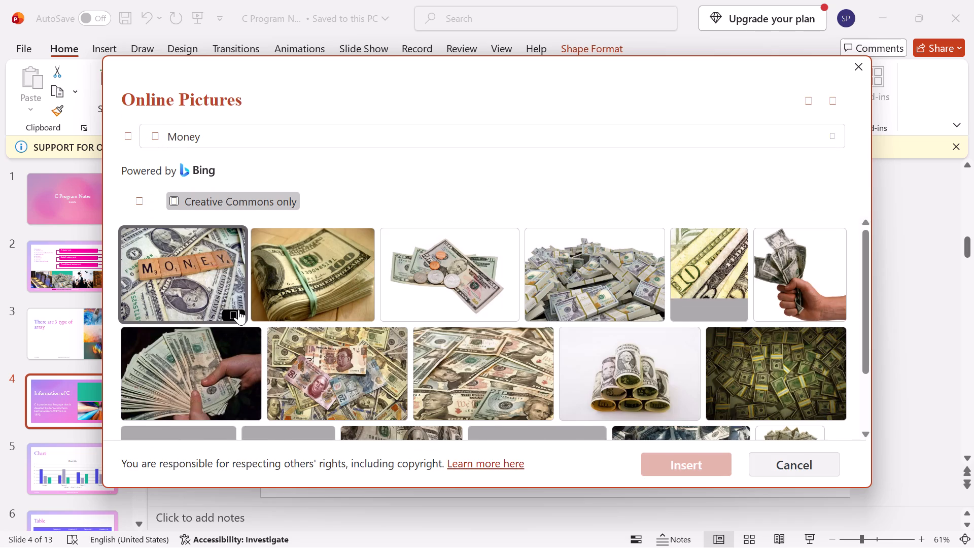
scroll(405, 310, "down", 2)
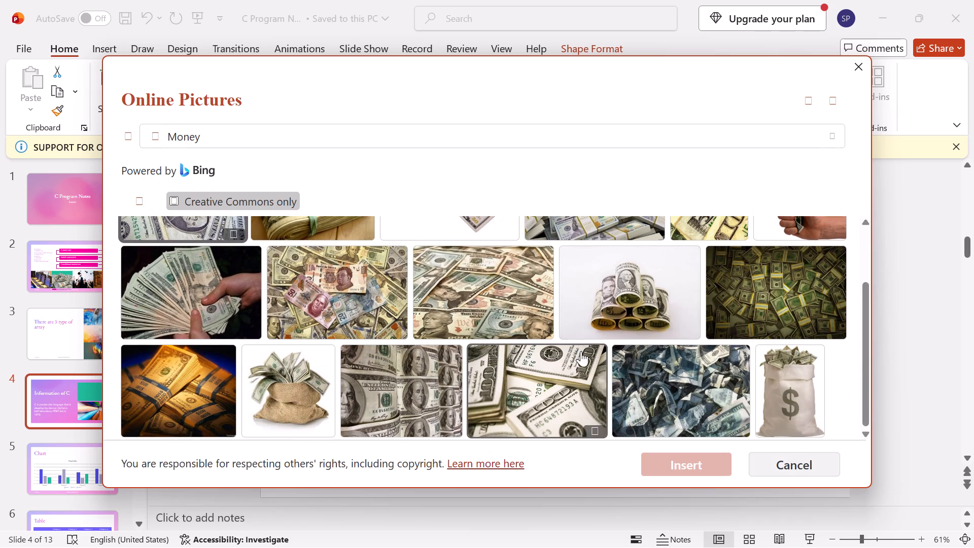
left_click(624, 360)
left_click(685, 461)
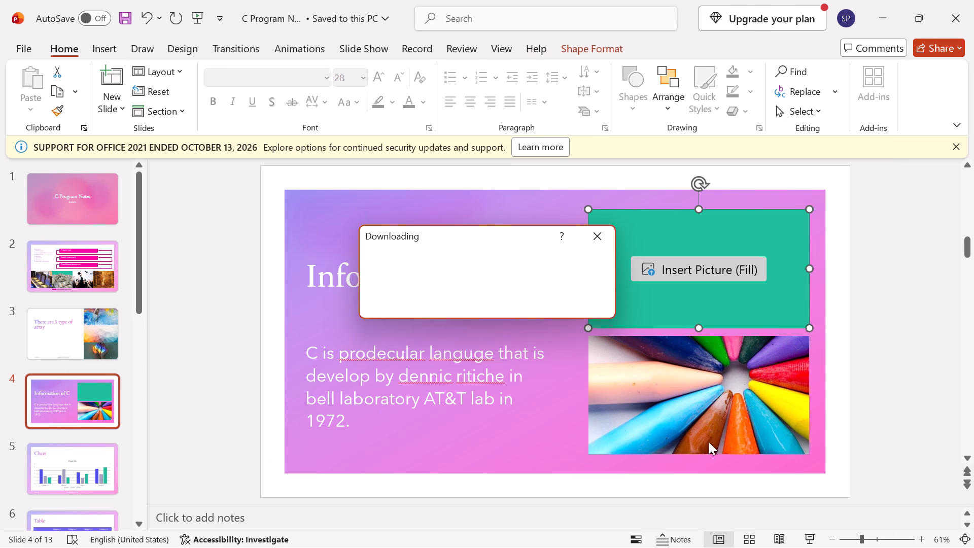
Replace the lower pencil picture on slide 4 with a web image of piled banknote bundles from the Money category.
left_click(689, 434)
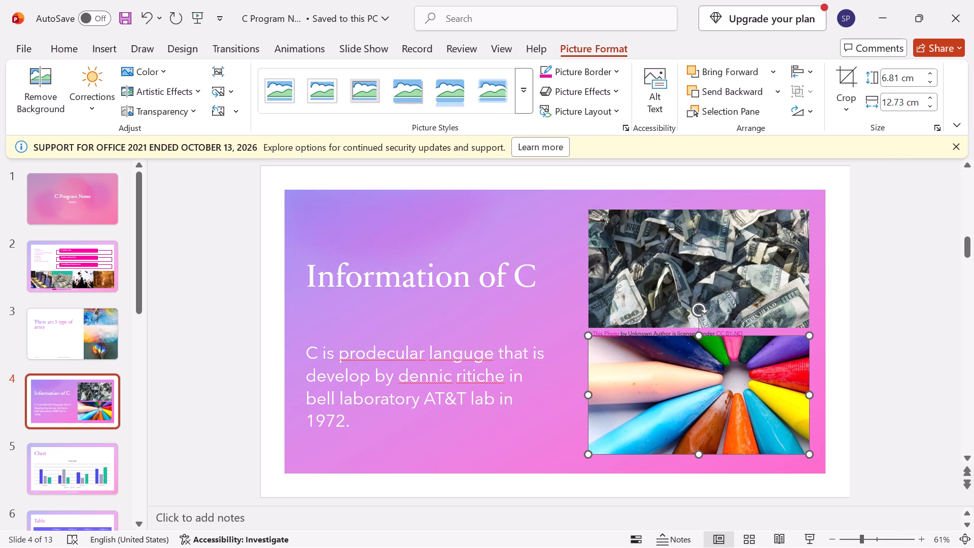
key("Delete")
left_click(688, 394)
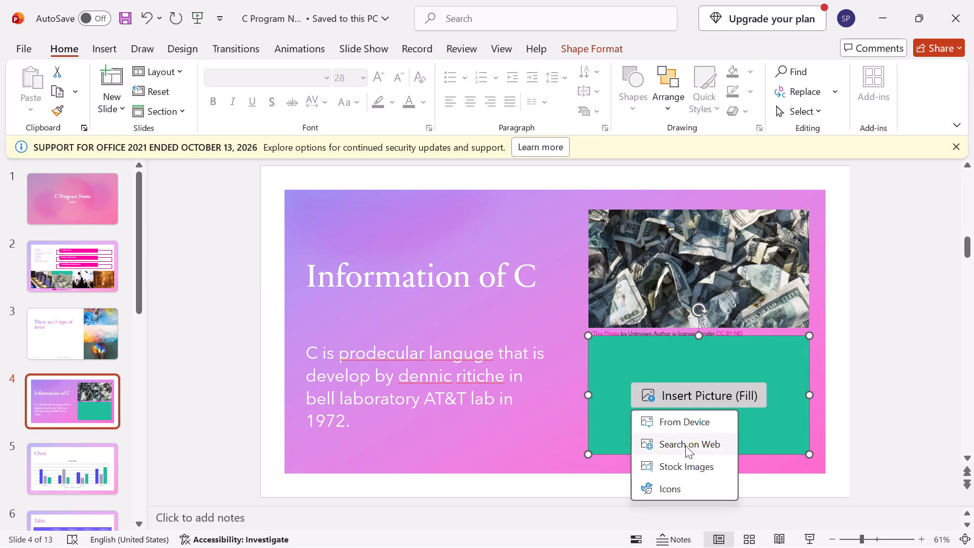
left_click(689, 449)
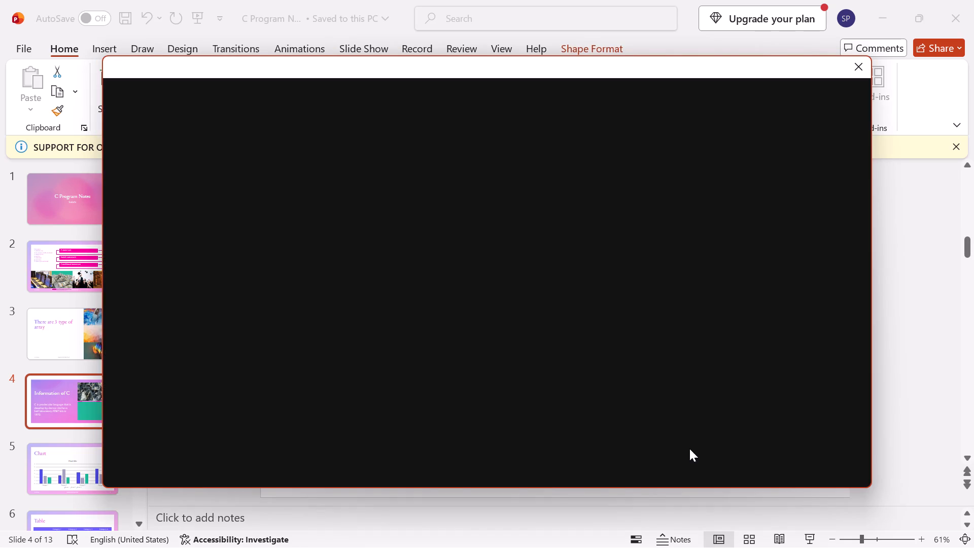
scroll(440, 309, "down", 3)
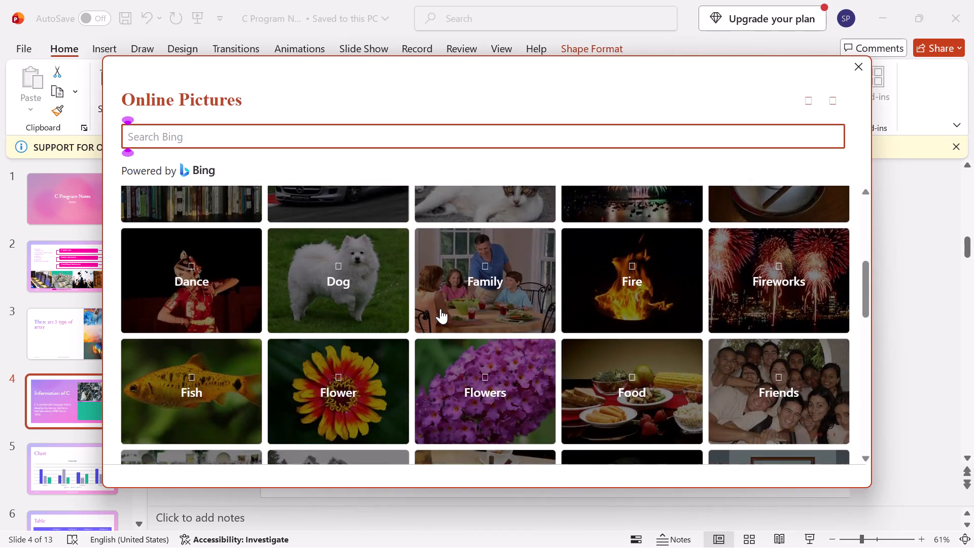
scroll(440, 309, "down", 1)
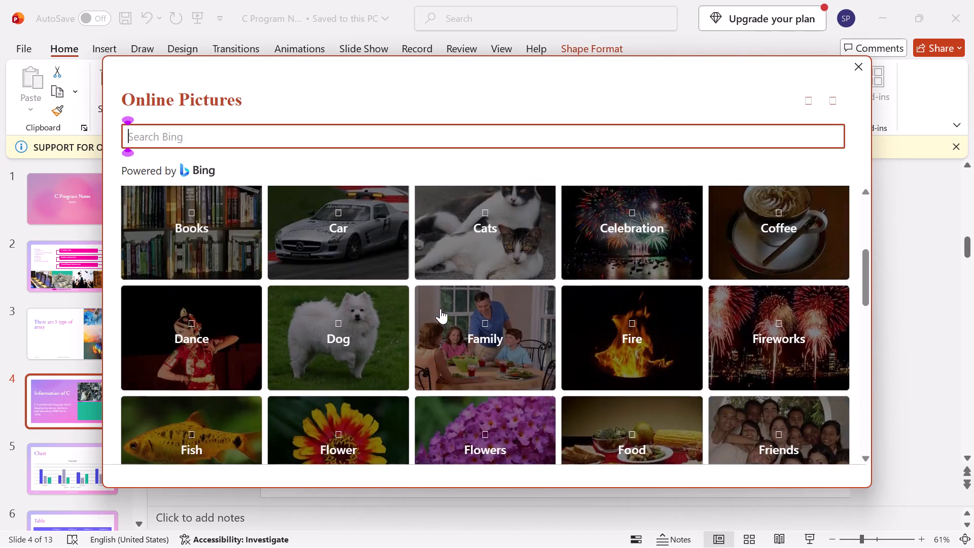
left_click(218, 358)
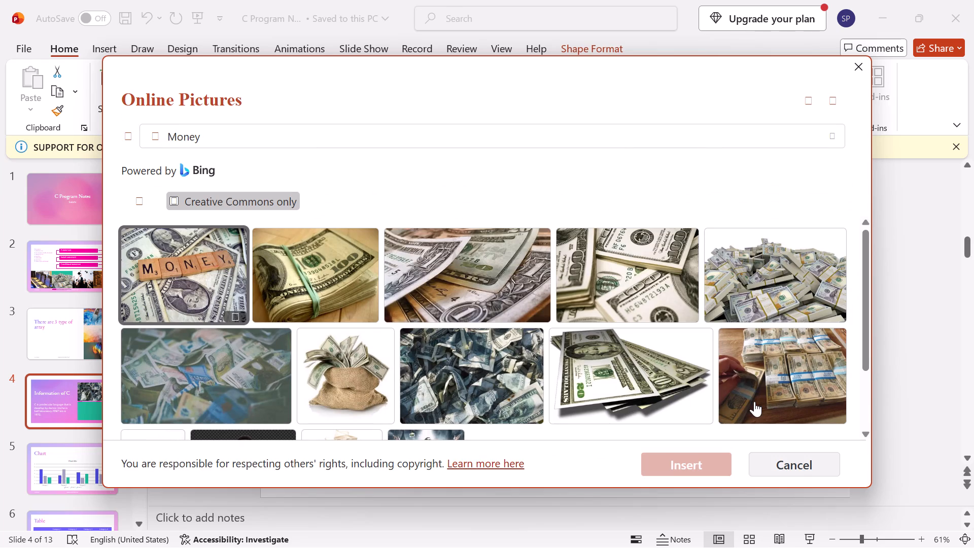
left_click(748, 310)
left_click(713, 461)
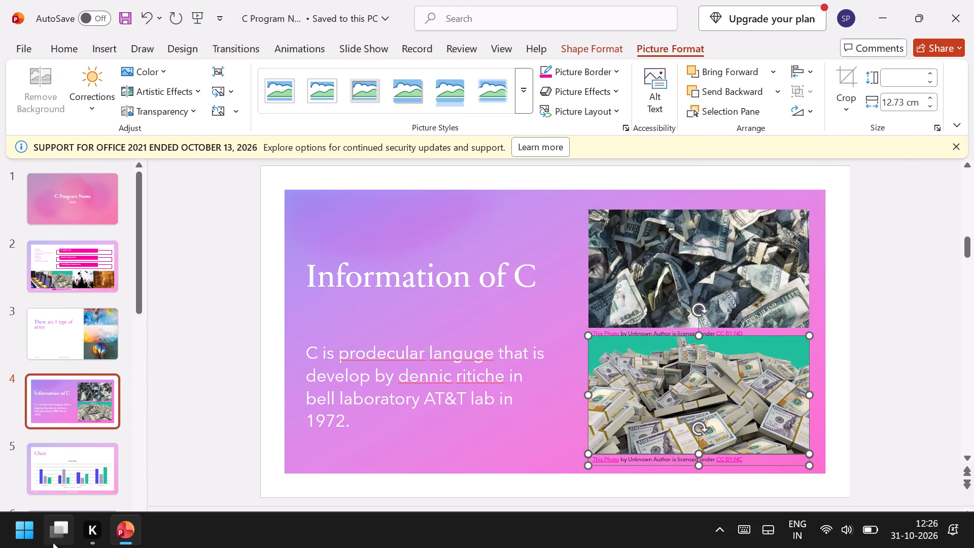
Delete the empty SmartArt graphic below the "There are 3 type of array" title on slide 3.
left_click(65, 445)
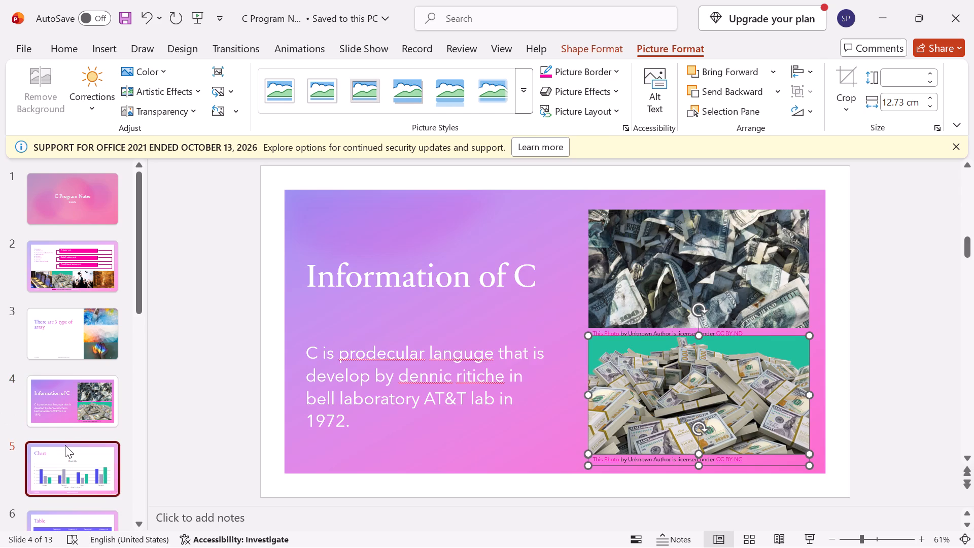
left_click(64, 329)
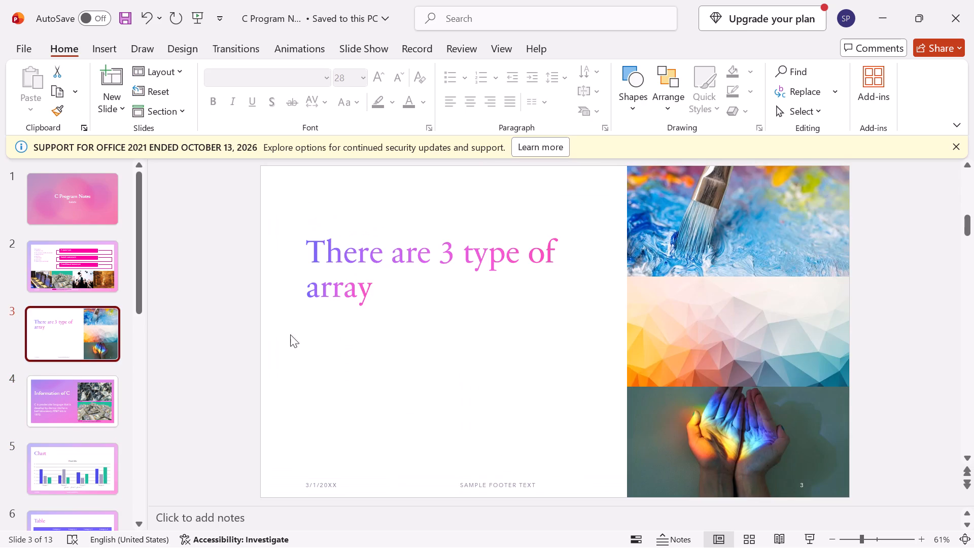
left_click(339, 325)
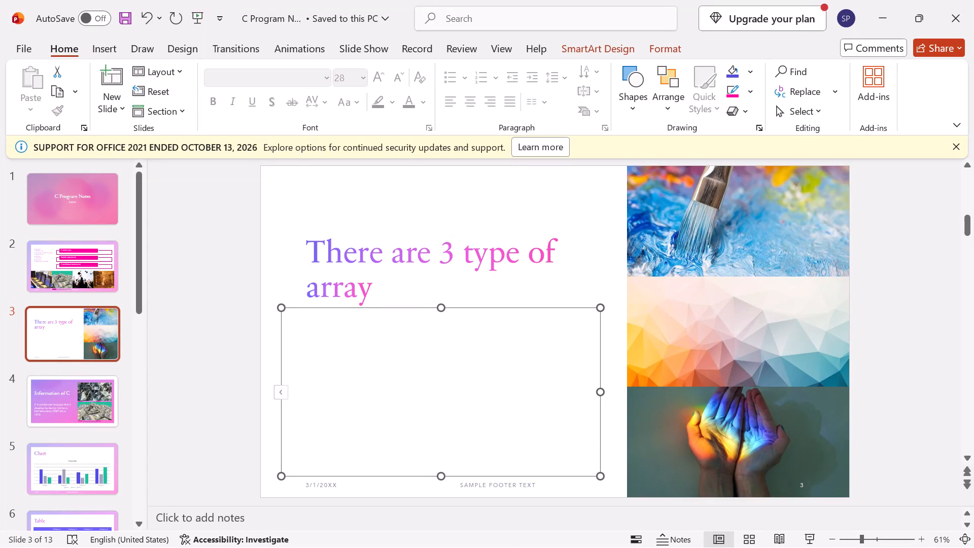
left_click(315, 327)
double_click(315, 327)
key("Delete")
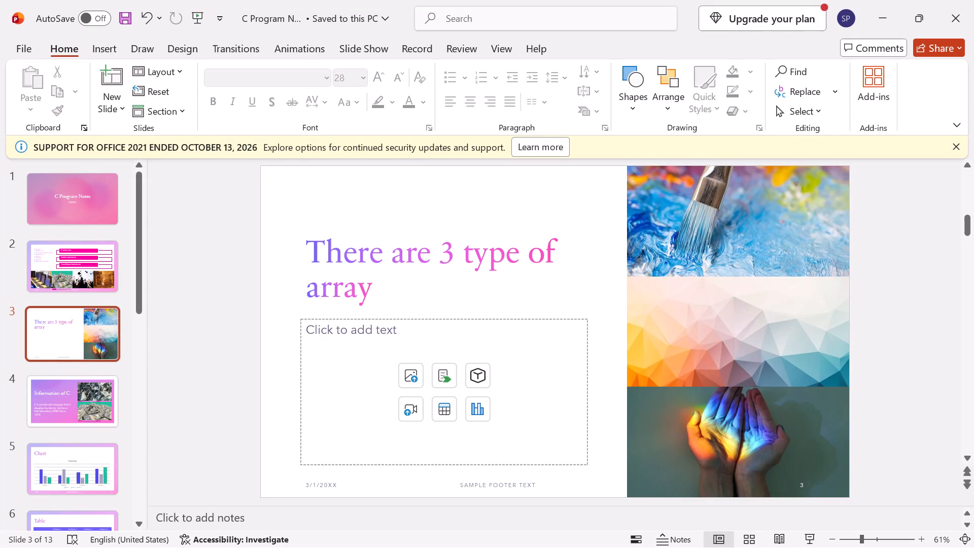
Insert a List-category SmartArt graphic with three downward chevrons beside bulleted boxes in slide 3's content placeholder.
left_click(444, 375)
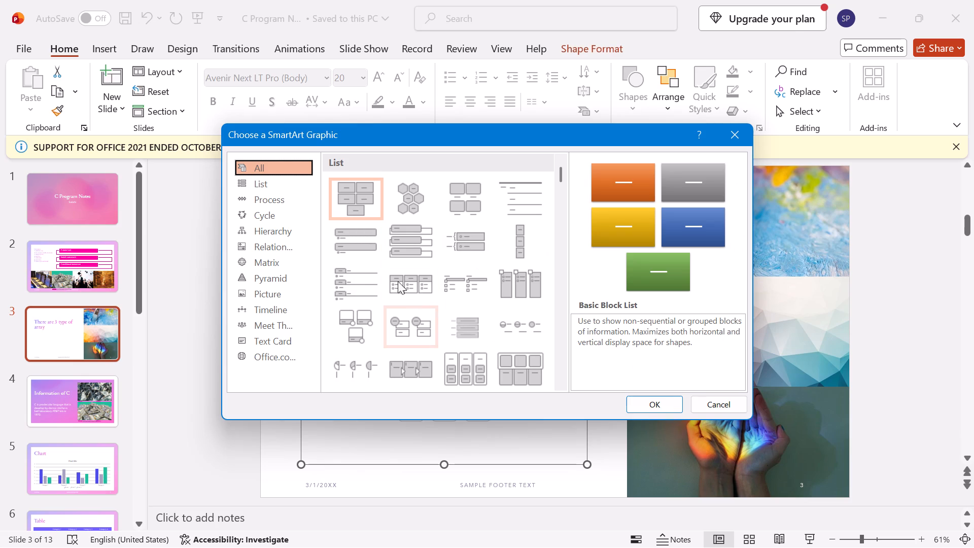
left_click(395, 259)
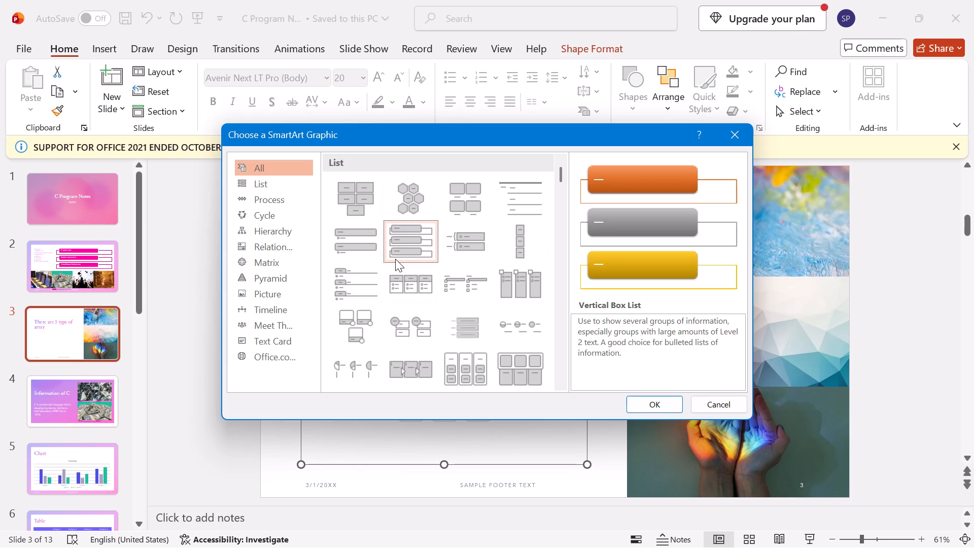
scroll(461, 331, "down", 1)
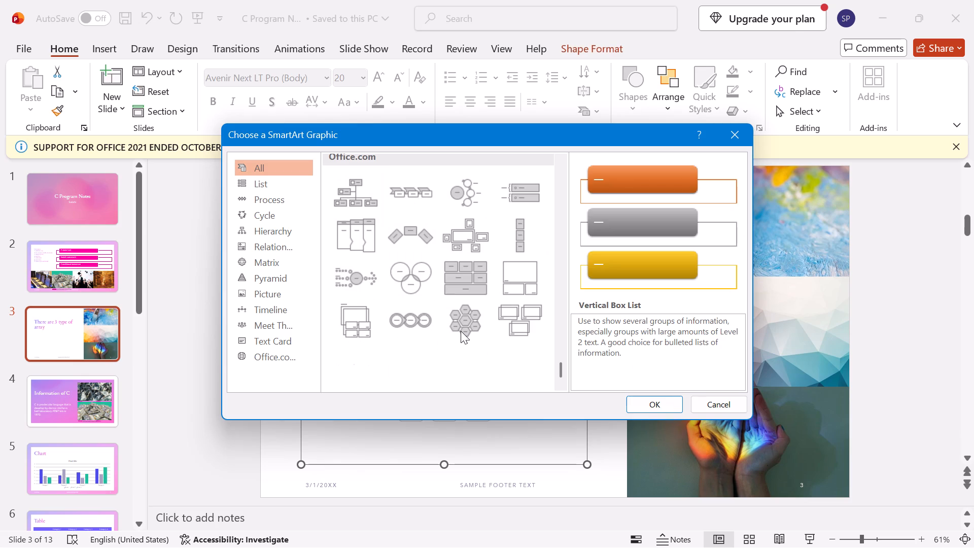
scroll(461, 331, "up", 1)
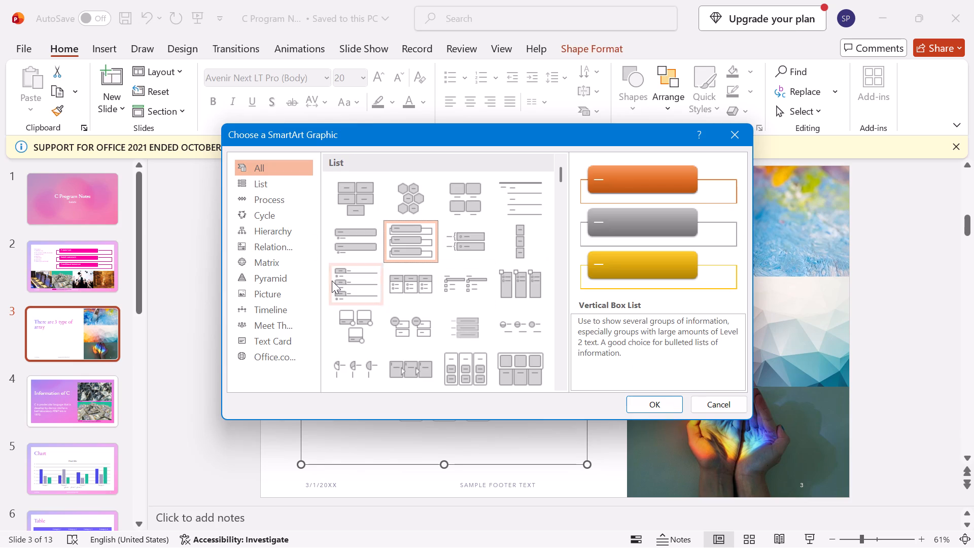
left_click(286, 187)
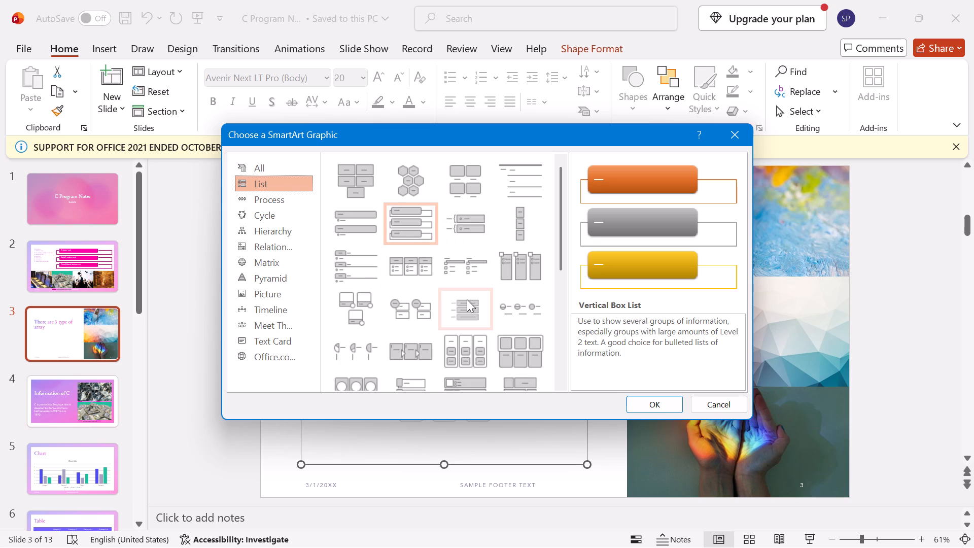
scroll(467, 299, "down", 1)
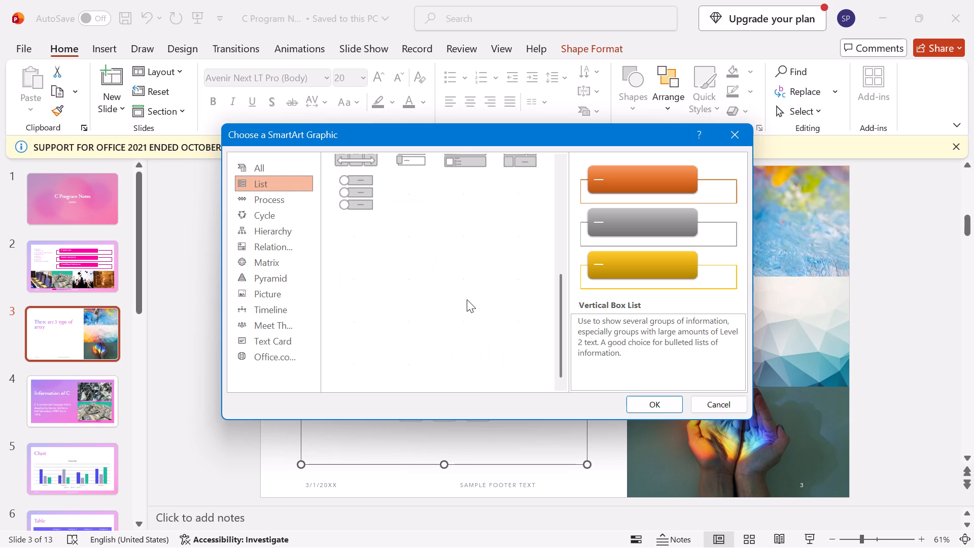
left_click(513, 204)
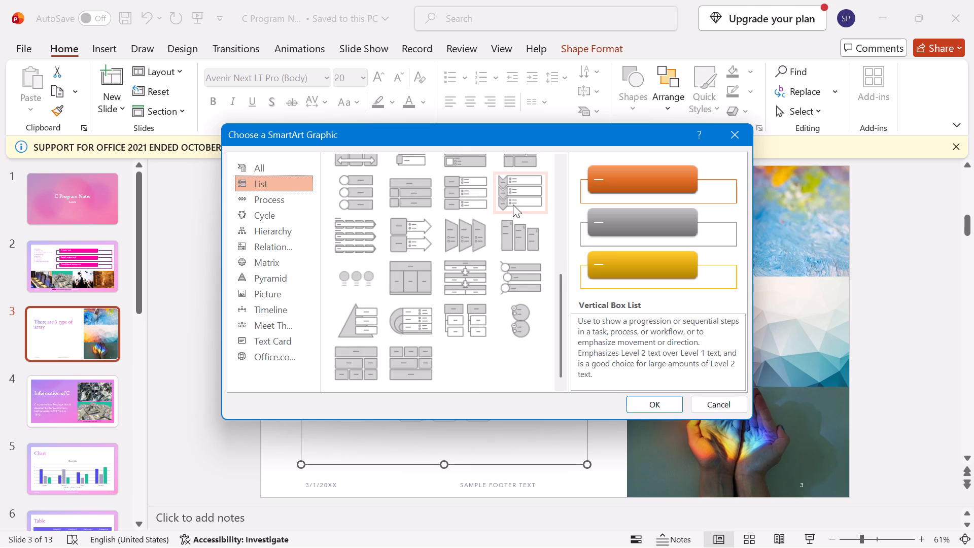
left_click(673, 400)
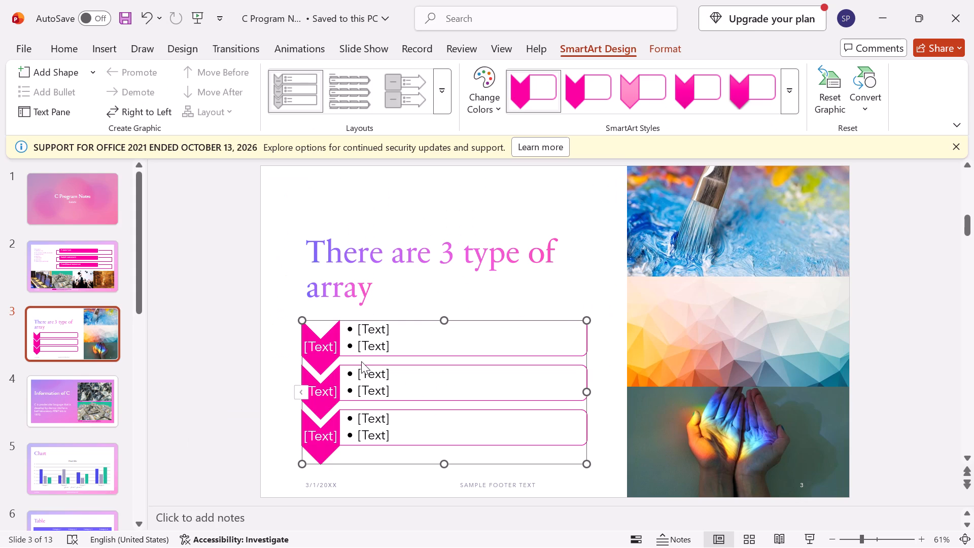
Label the three SmartArt chevrons 1, 2 and 3 from top to bottom.
left_click(333, 347)
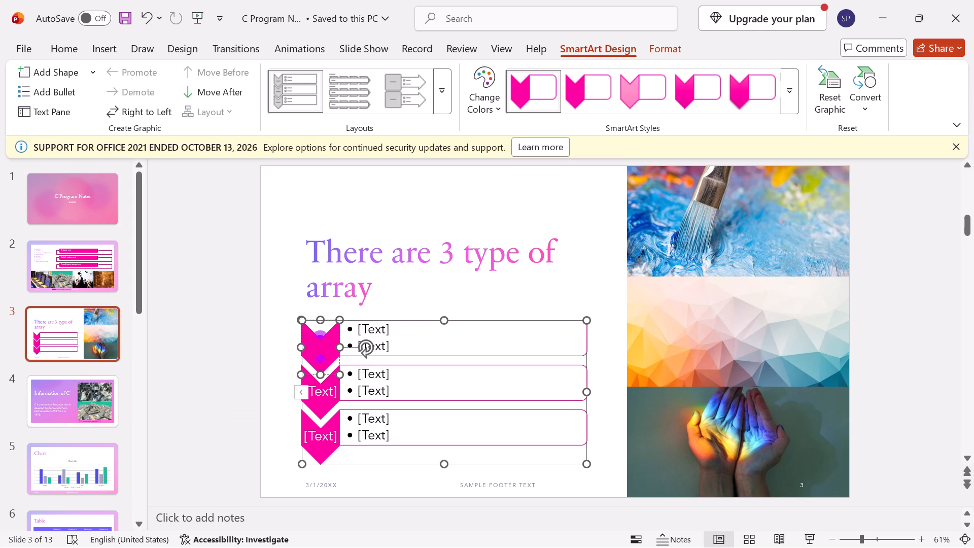
key("1")
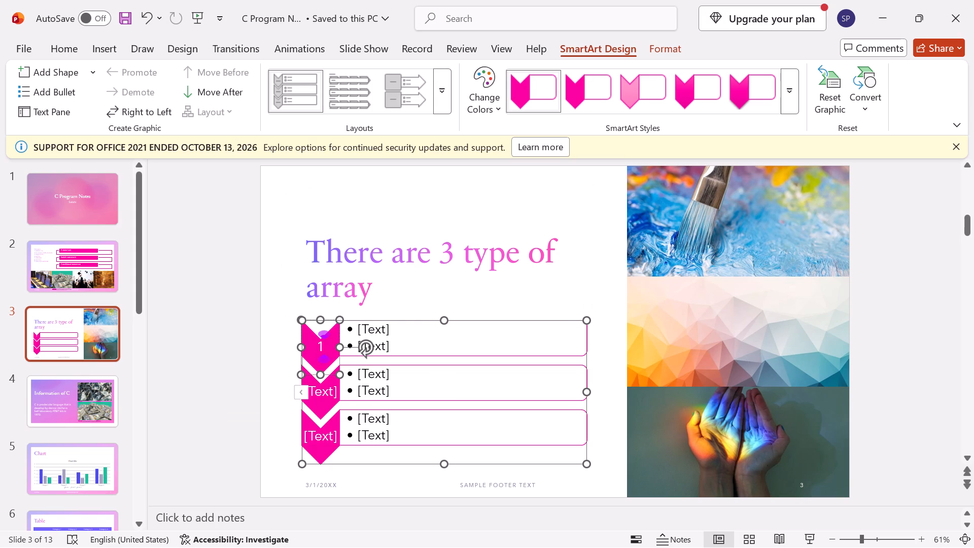
left_click(332, 394)
key("2")
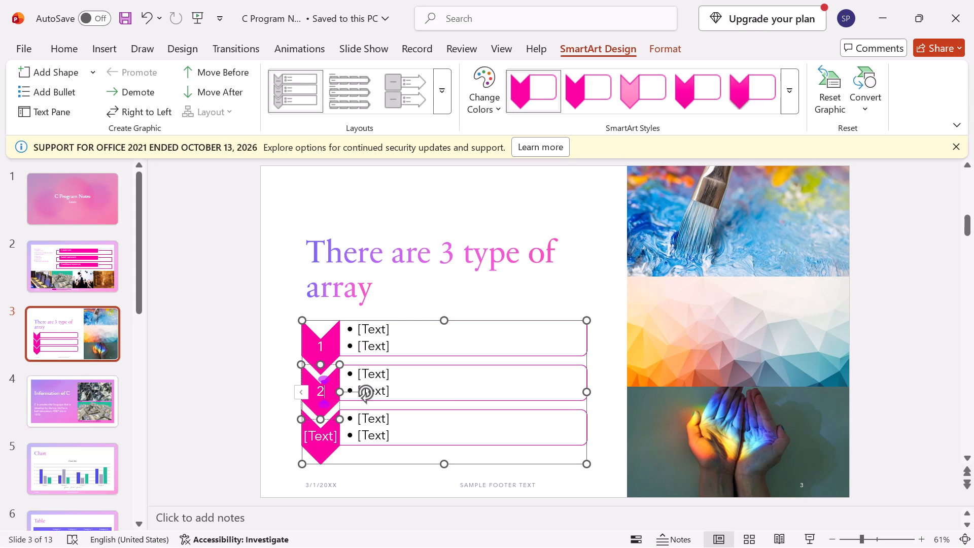
left_click(326, 437)
key("3")
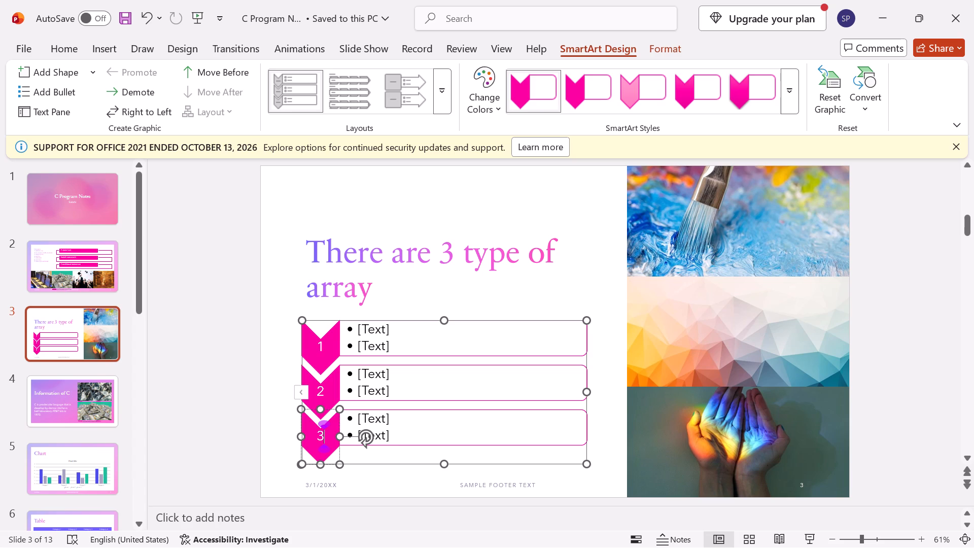
Clear the placeholder bullet text in the box beside chevron 1.
left_click(396, 339)
left_click(387, 344)
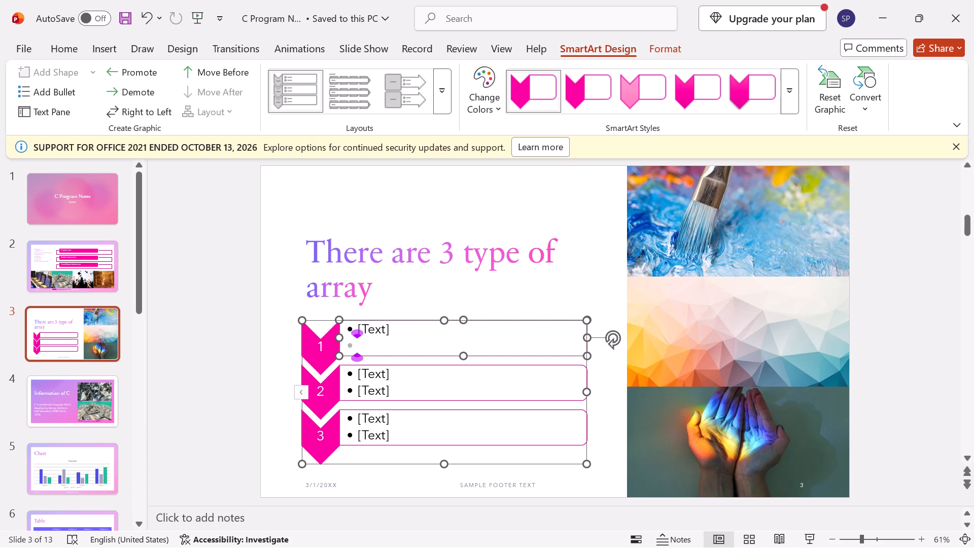
key("BackSpace")
key("BackSpace")
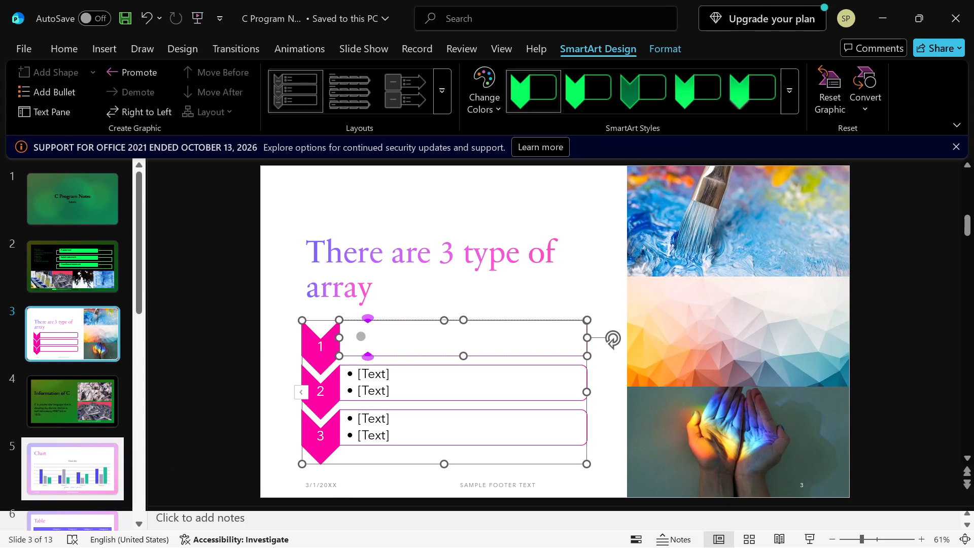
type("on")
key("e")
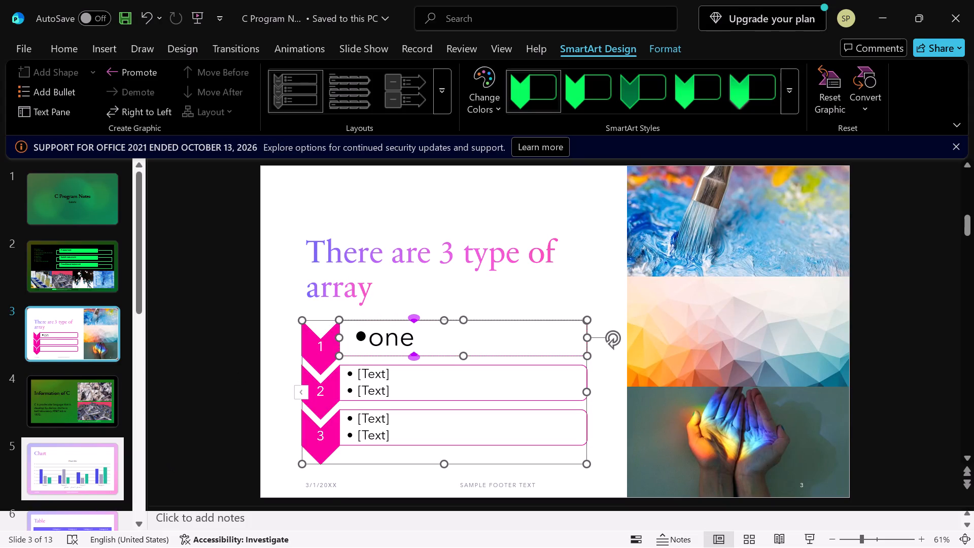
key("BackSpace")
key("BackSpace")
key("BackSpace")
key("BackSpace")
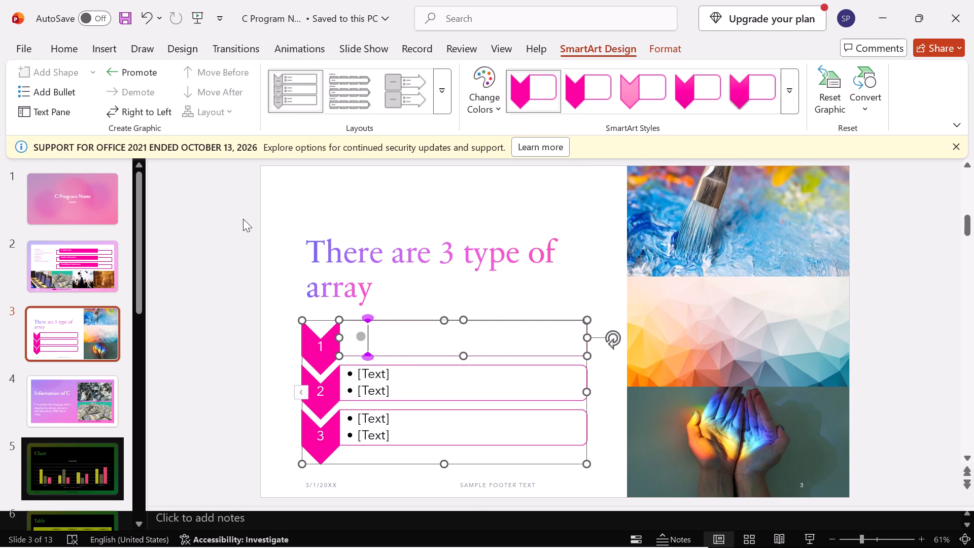
Enter "One-D array" at font size 20 as the first bullet beside chevron 1.
left_click(65, 57)
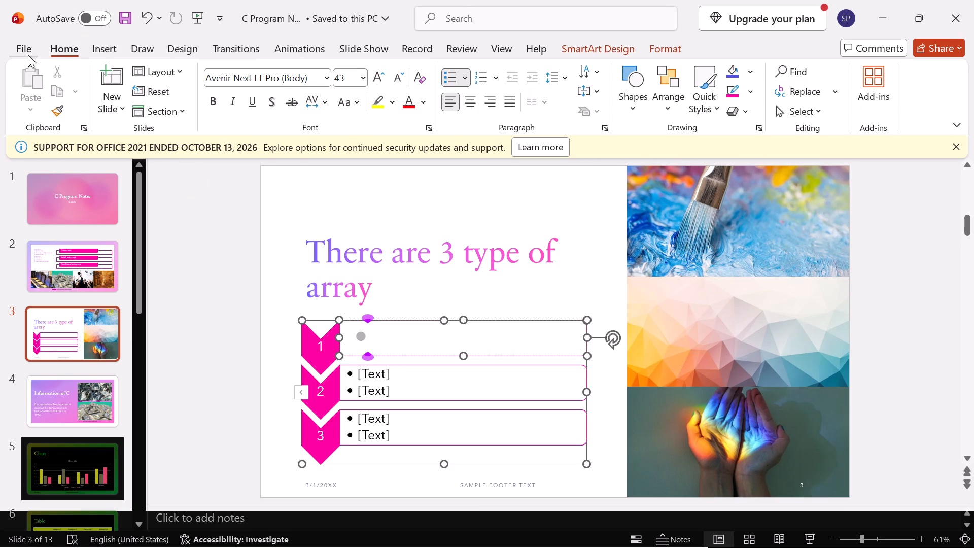
left_click(365, 77)
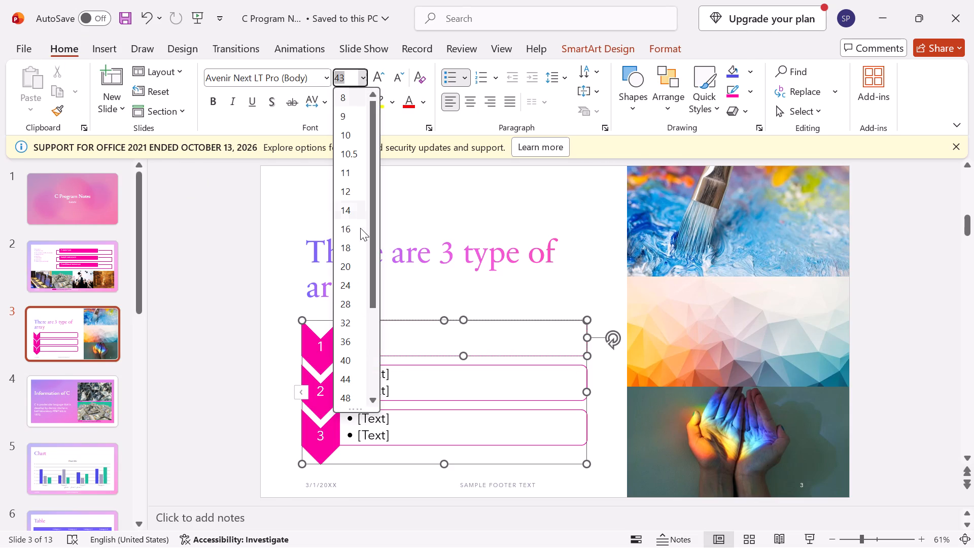
left_click(349, 271)
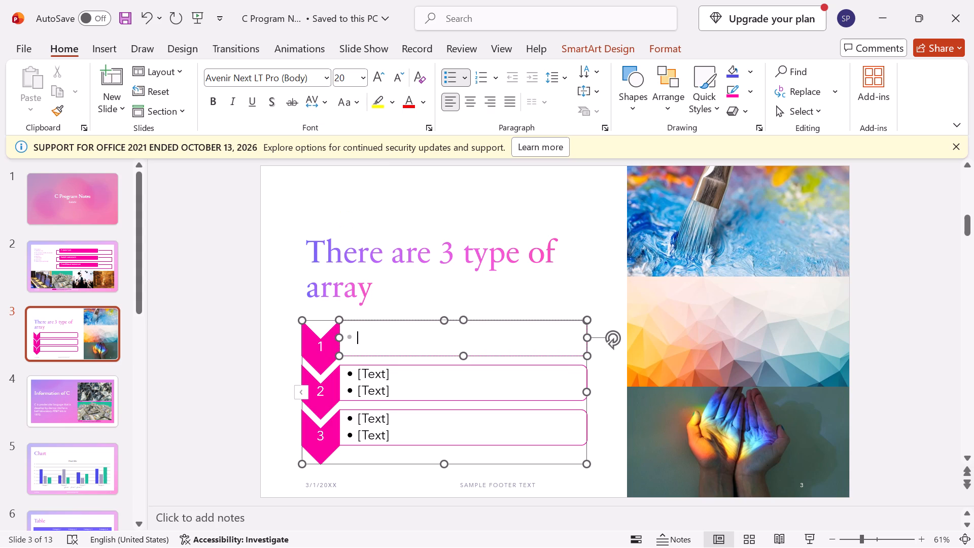
type("one")
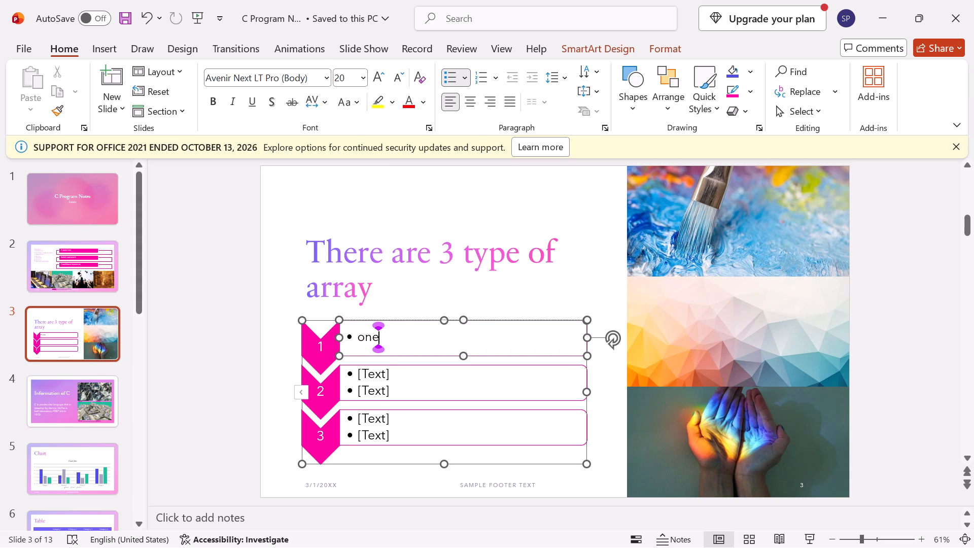
key("minus")
key("d")
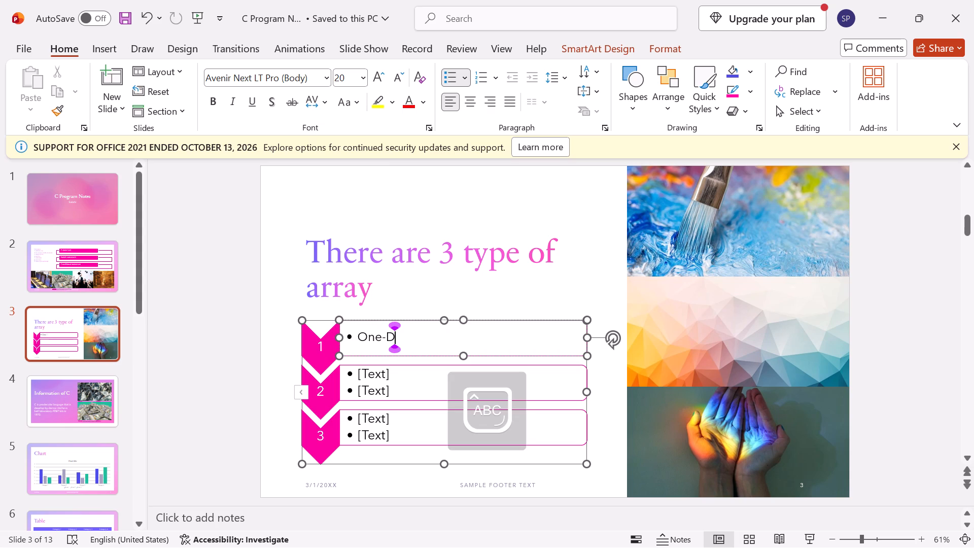
type("array")
Add a second bullet beside chevron 1 reading "There are one subscrip" at font size 16.
key("Return")
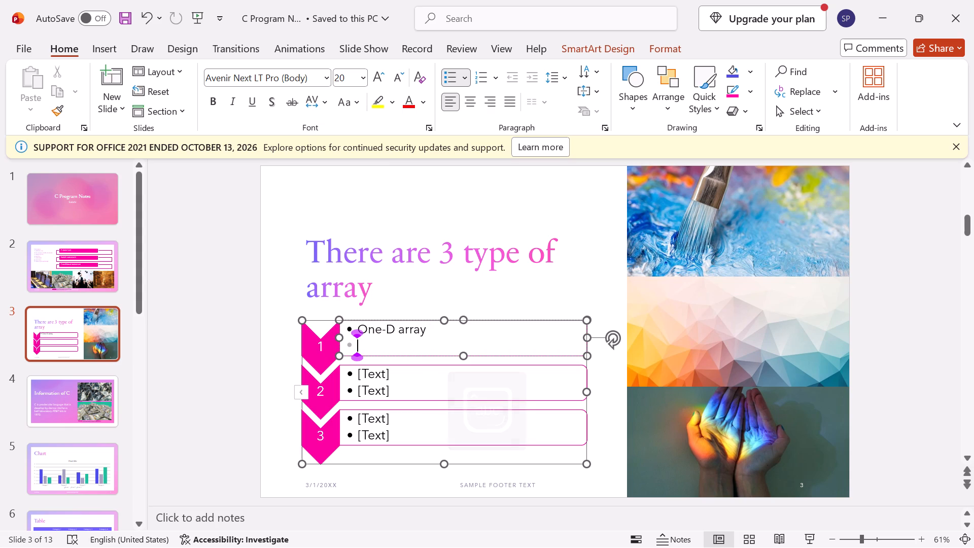
key("h")
key("BackSpace")
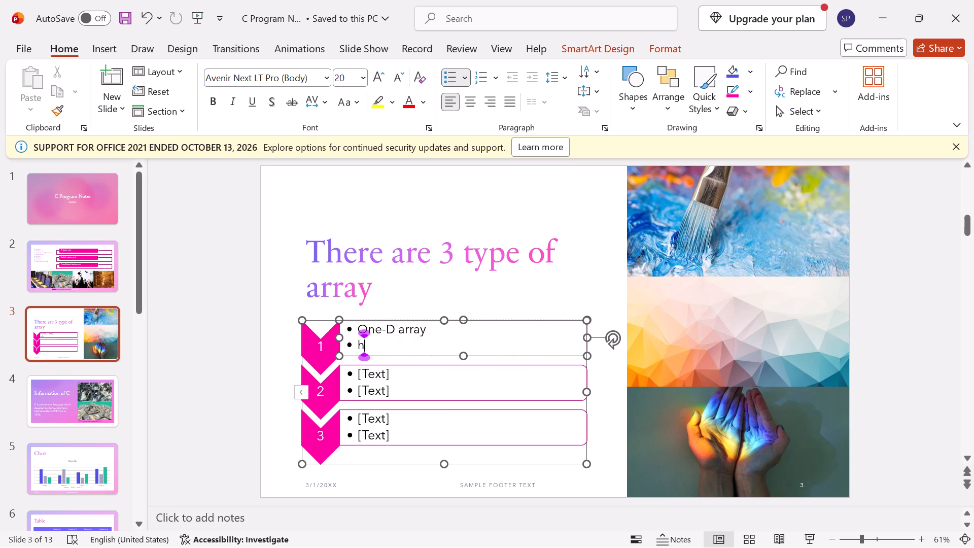
left_click(364, 82)
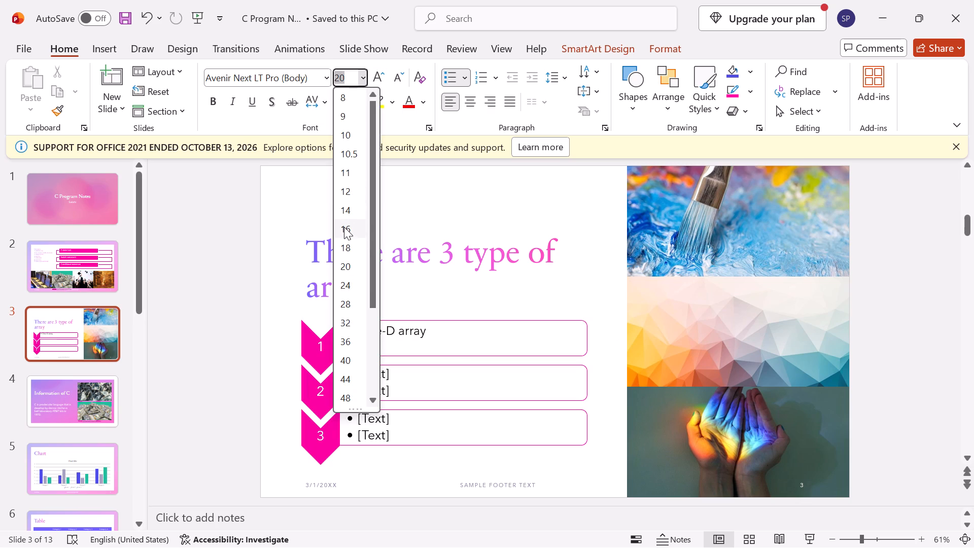
left_click(344, 227)
type("there are one subs")
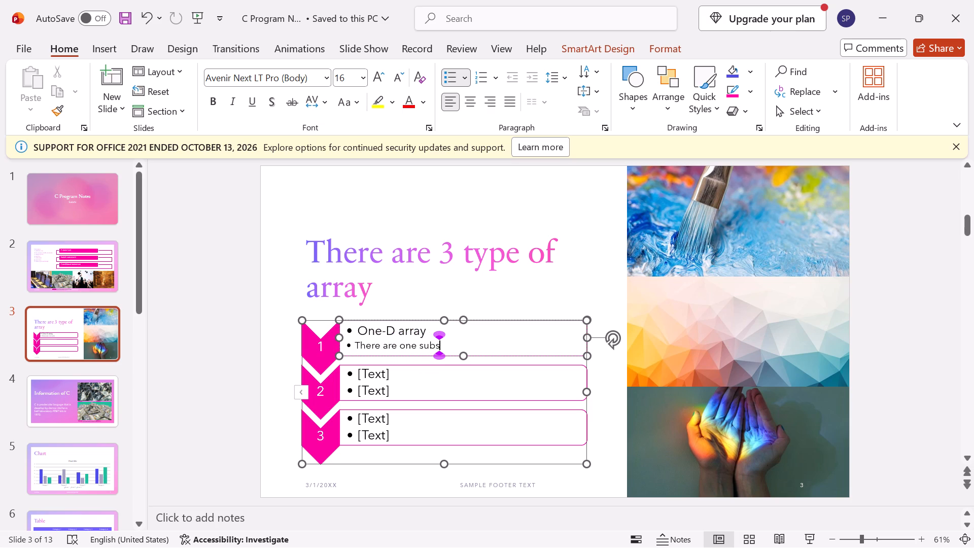
type("crip")
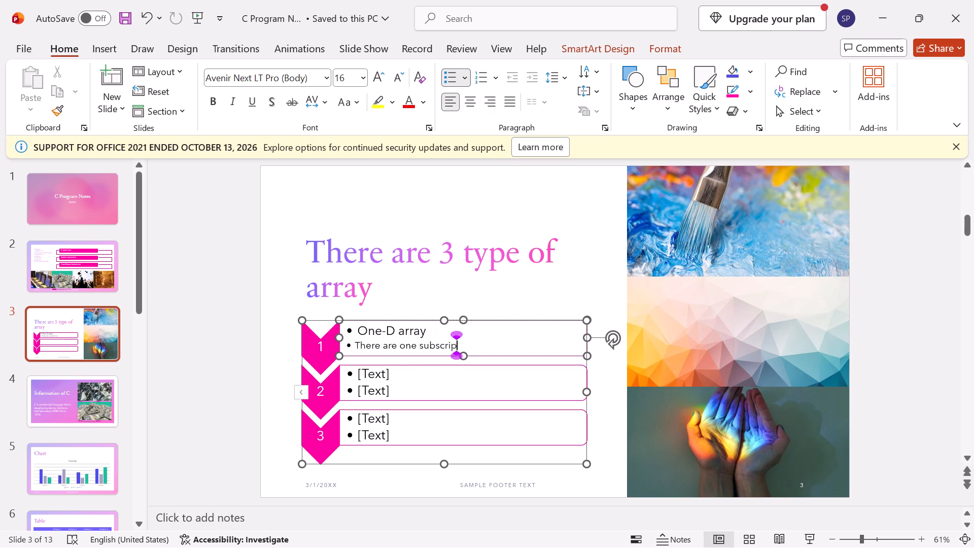
Clear the placeholder bullet text in the box beside chevron 2.
left_click(394, 390)
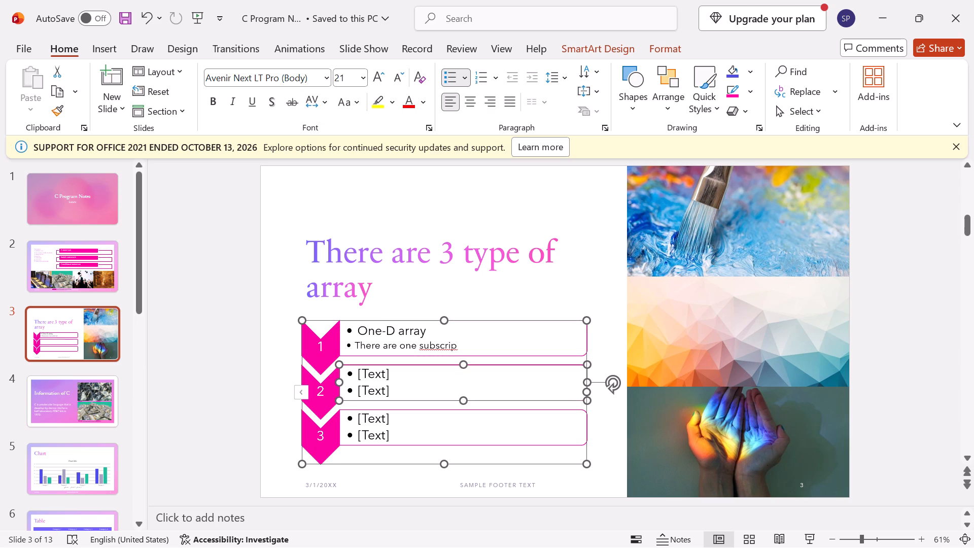
key("BackSpace")
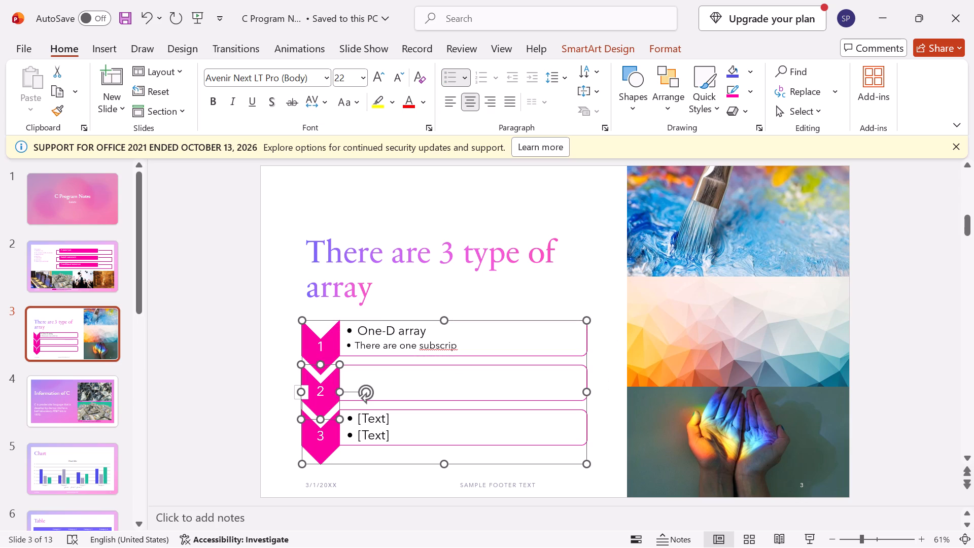
Set the font size of the chevron 2 label to 20.
left_click(364, 74)
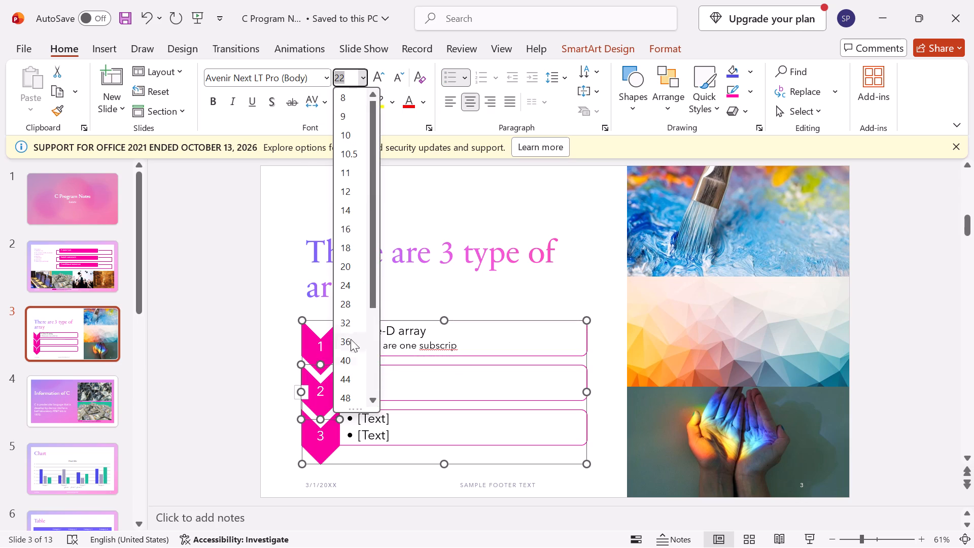
left_click(347, 261)
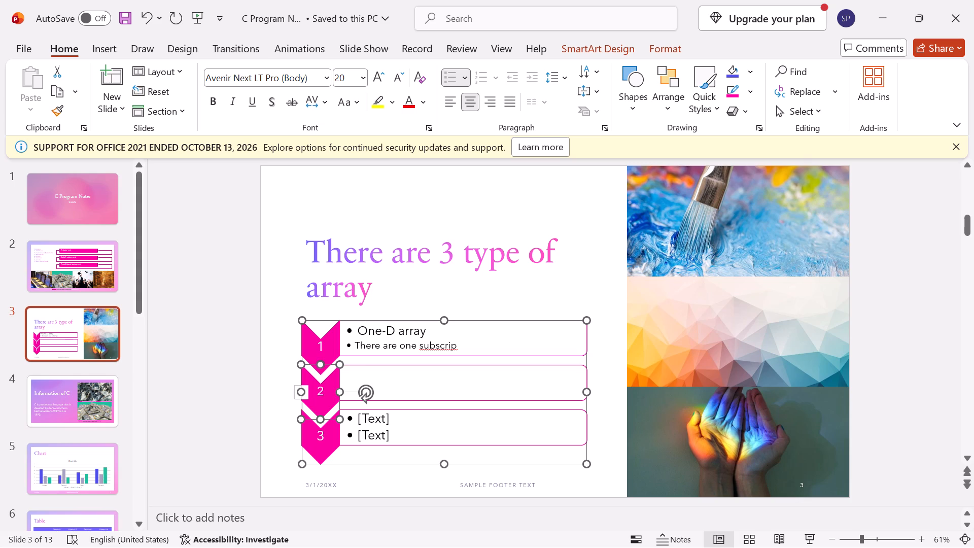
Enter "Two-D array" at font size 20 as the first bullet beside chevron 2.
left_click(353, 376)
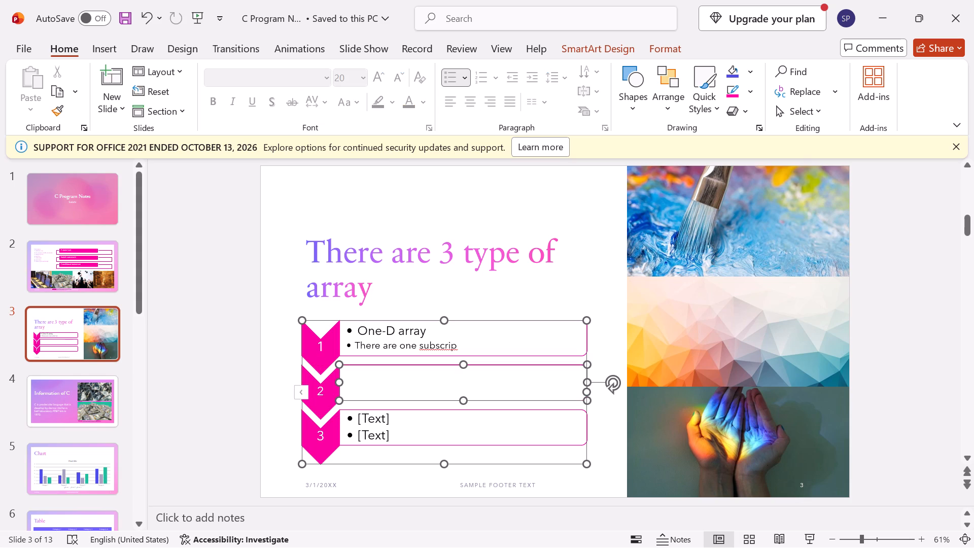
key("t")
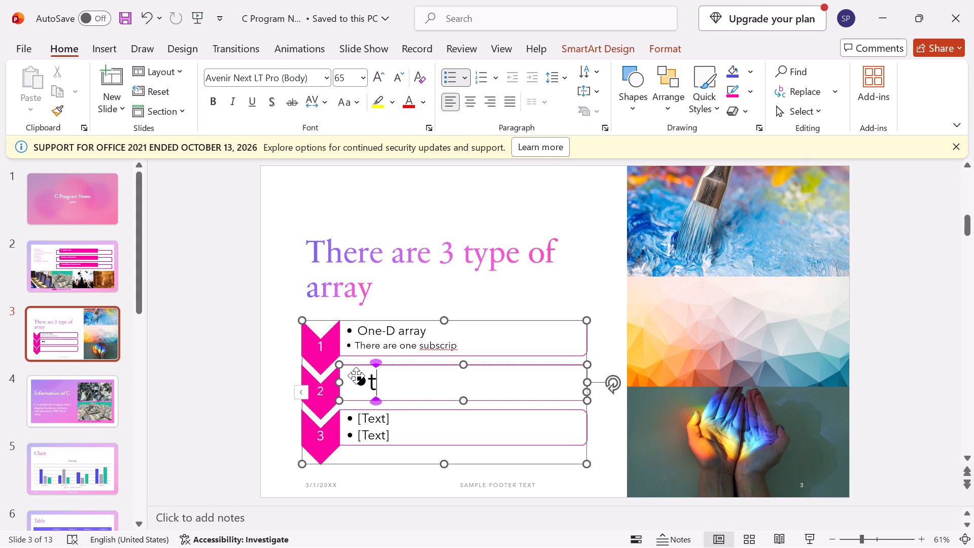
key("BackSpace")
left_click(358, 85)
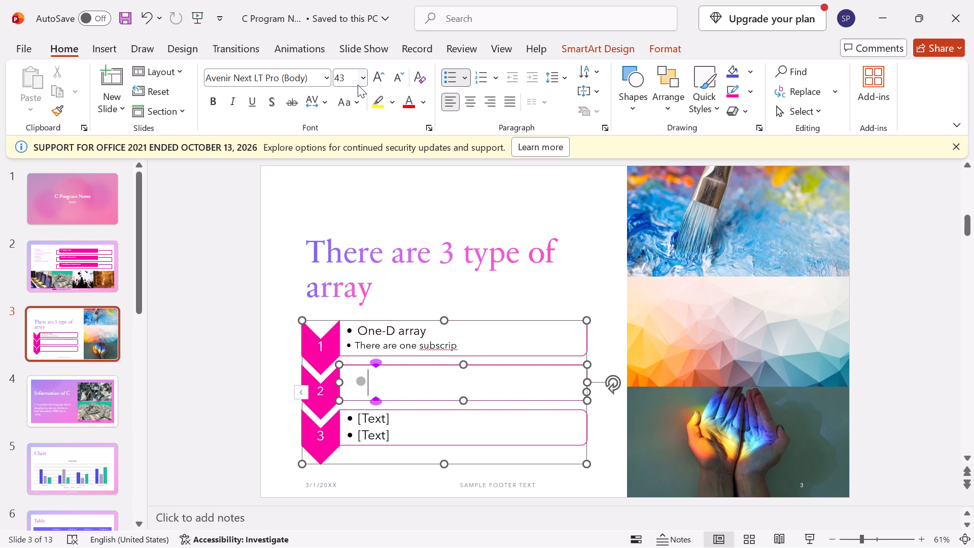
left_click(361, 83)
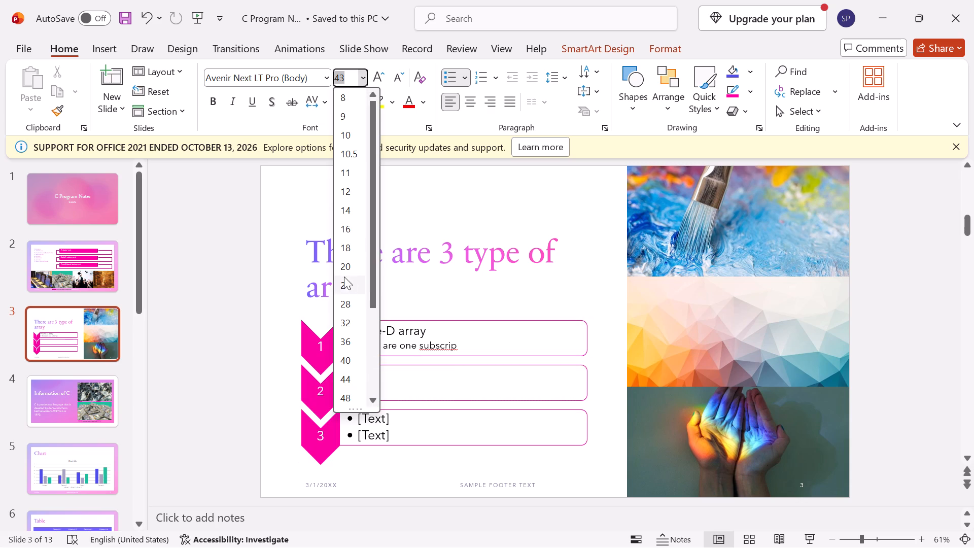
left_click(342, 268)
type("tw")
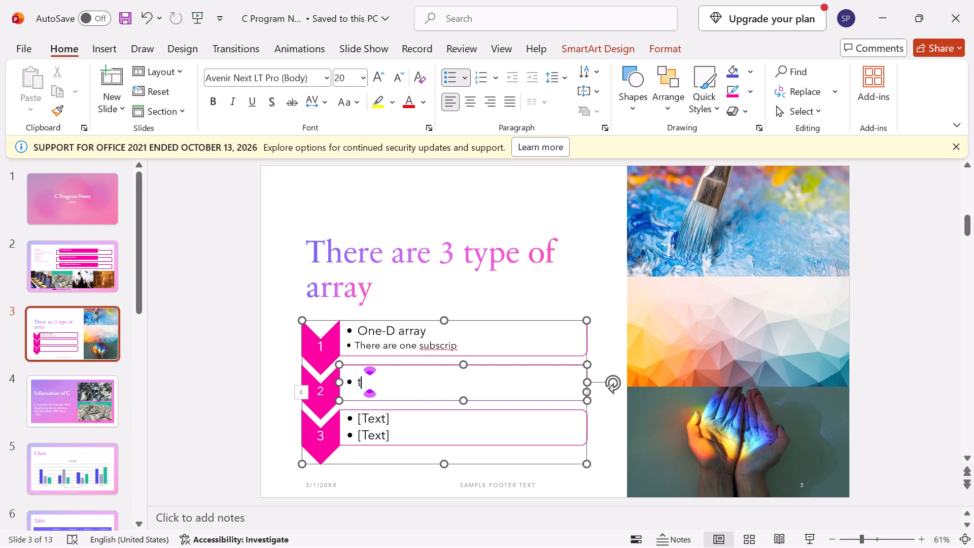
key("BackSpace")
key("t")
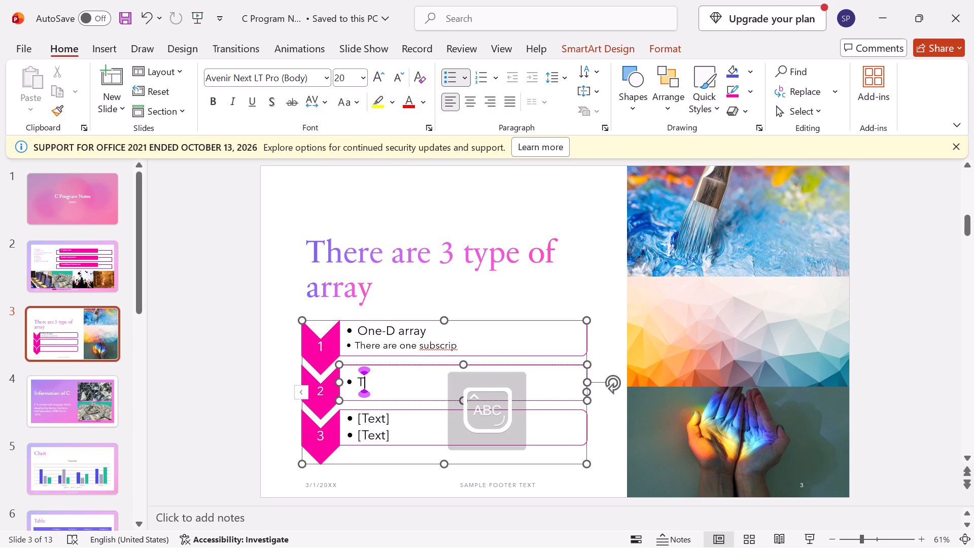
type("wo-")
key("d")
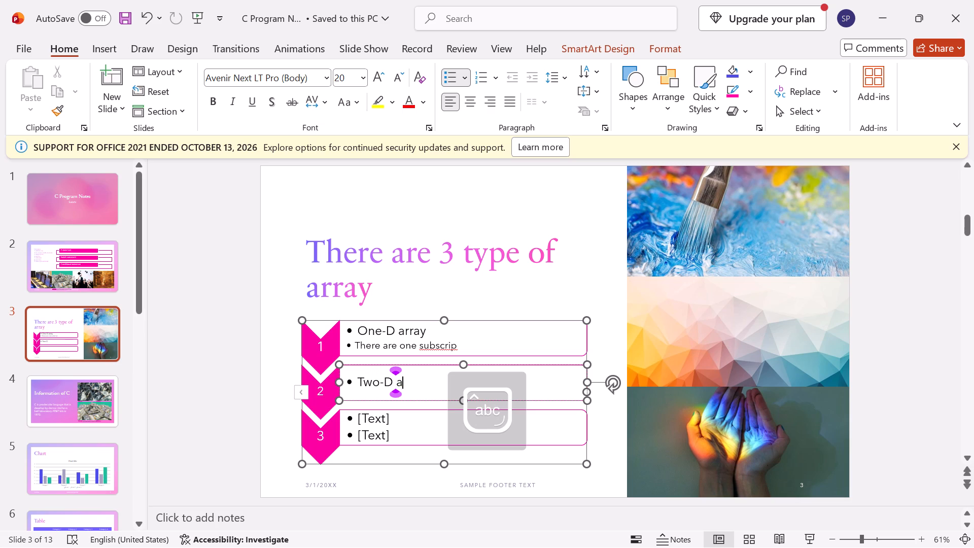
Add a second bullet beside chevron 2 reading "There are two subscrip" at font size 16.
key("Return")
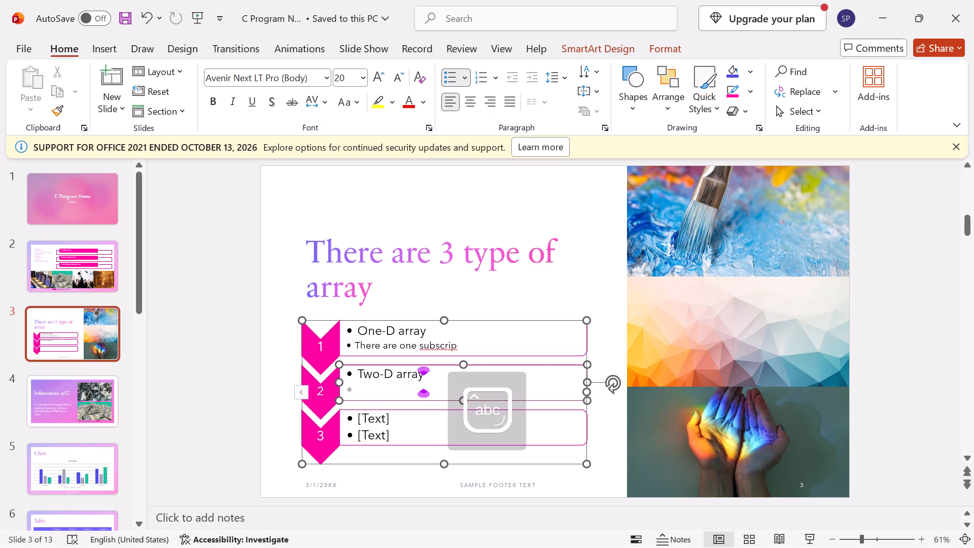
left_click(365, 82)
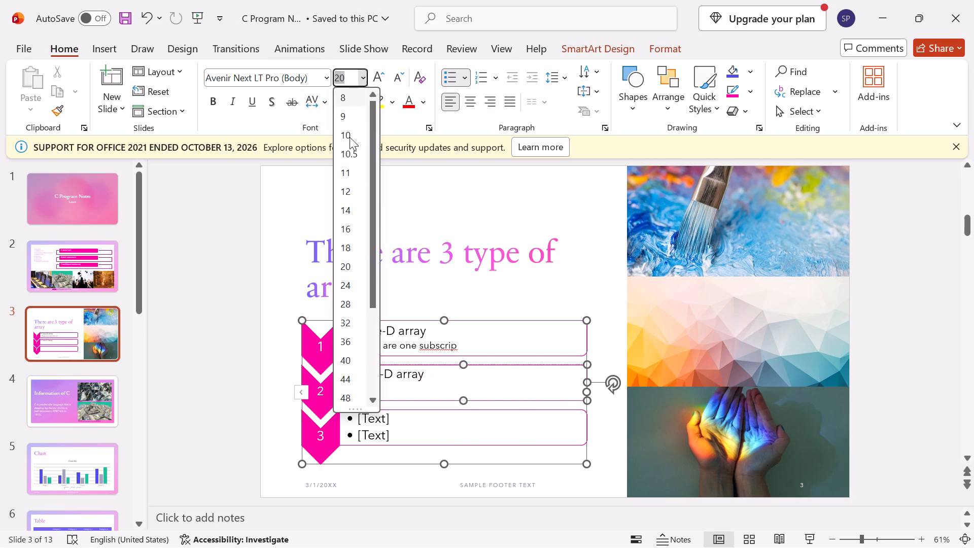
left_click(349, 236)
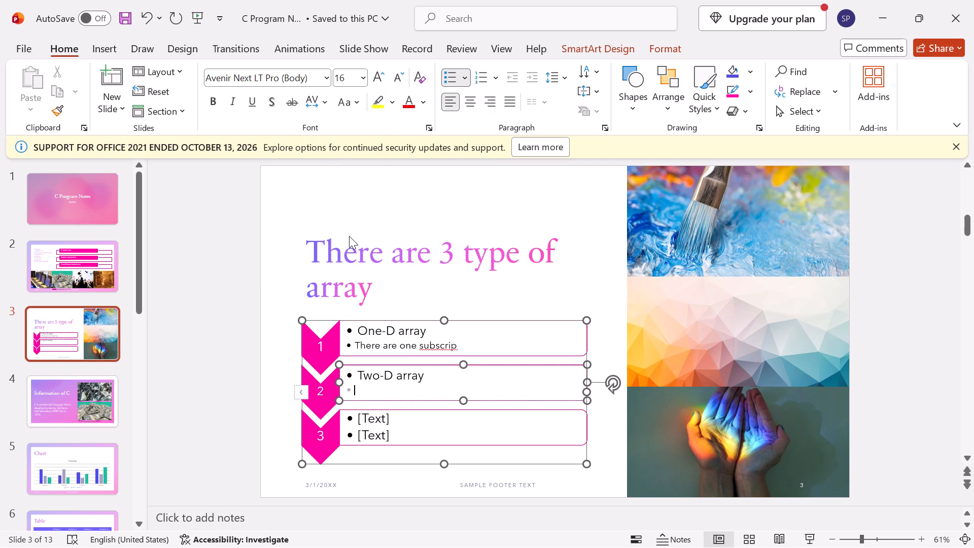
type("there are two")
key("space")
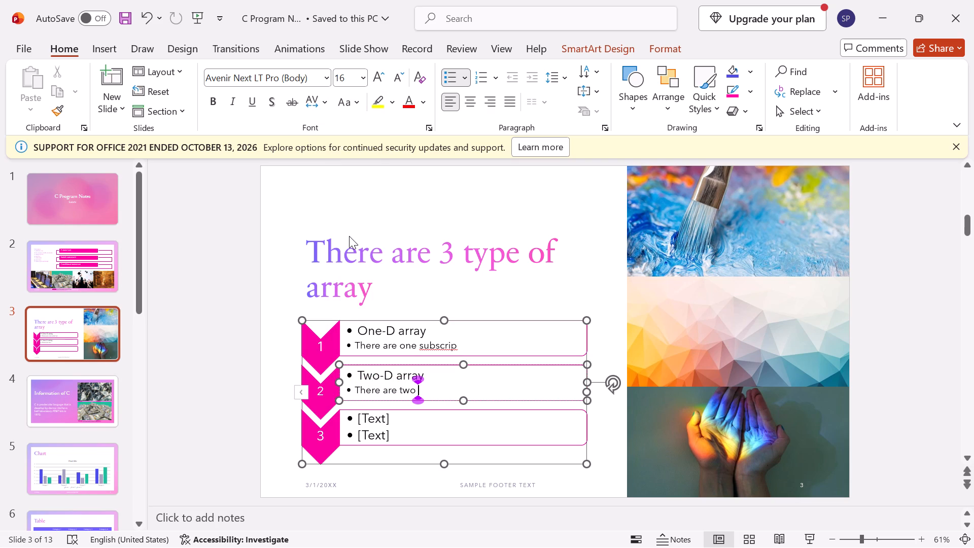
type("subscrip")
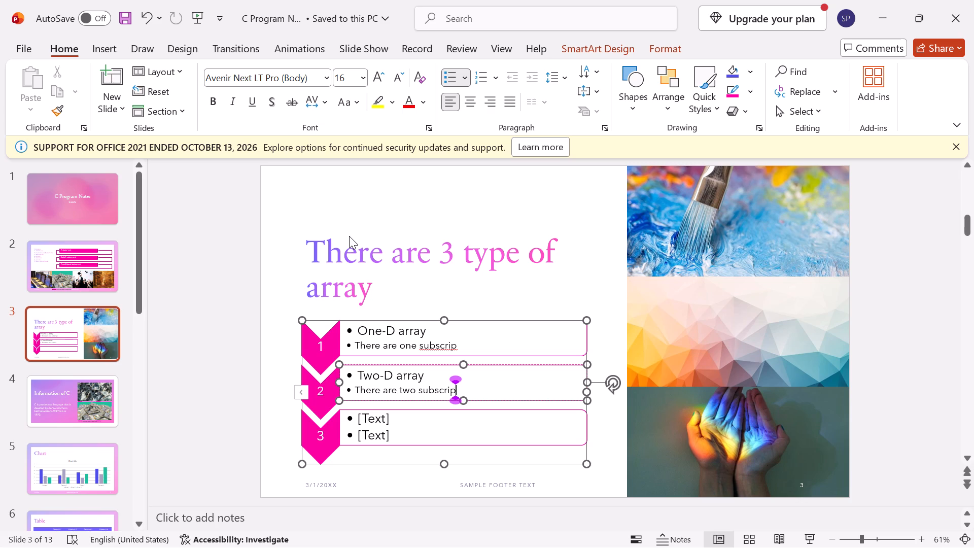
Add a third bullet beside chevron 2 reading "First is row and second is colum".
key("Return")
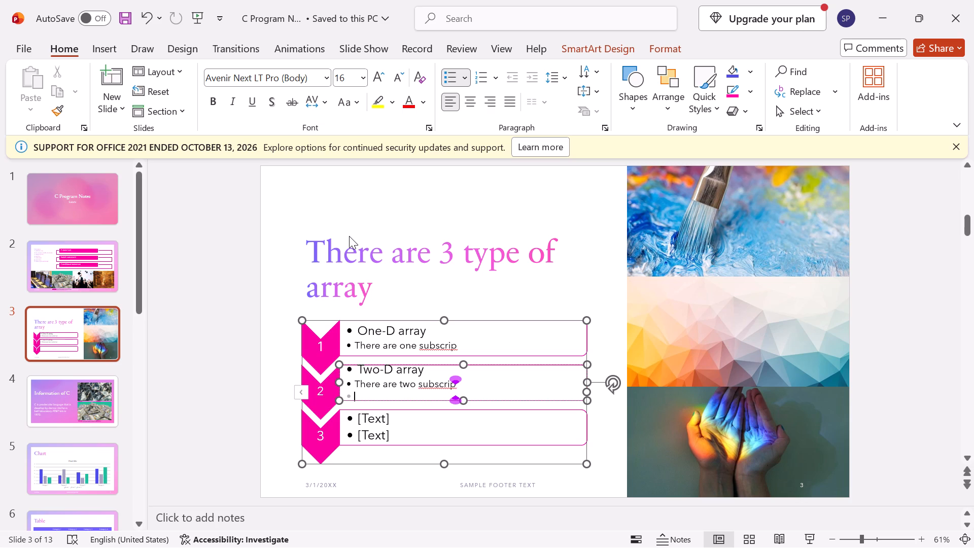
type("furst is")
key("BackSpace")
key("BackSpace")
key("BackSpace")
key("BackSpace")
key("BackSpace")
key("BackSpace")
key("BackSpace")
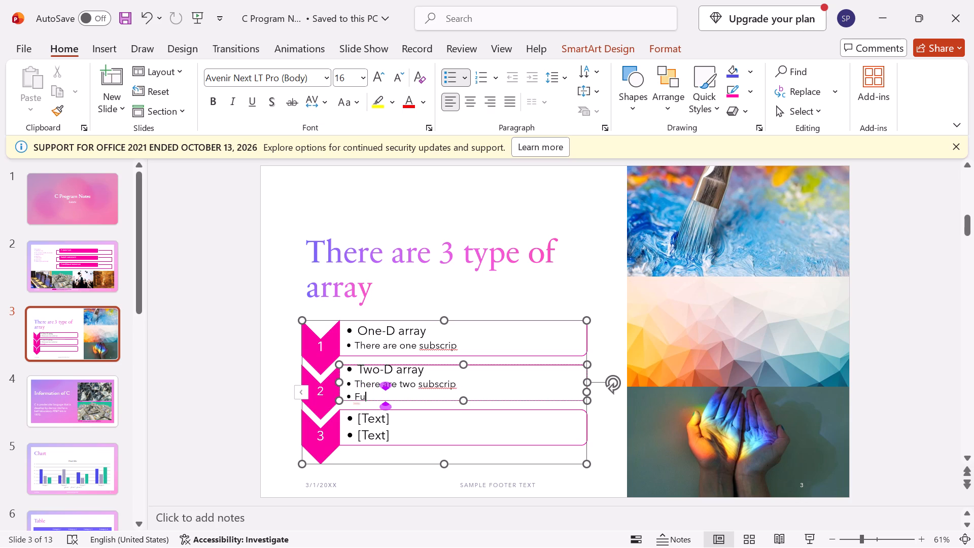
key("BackSpace")
key("i")
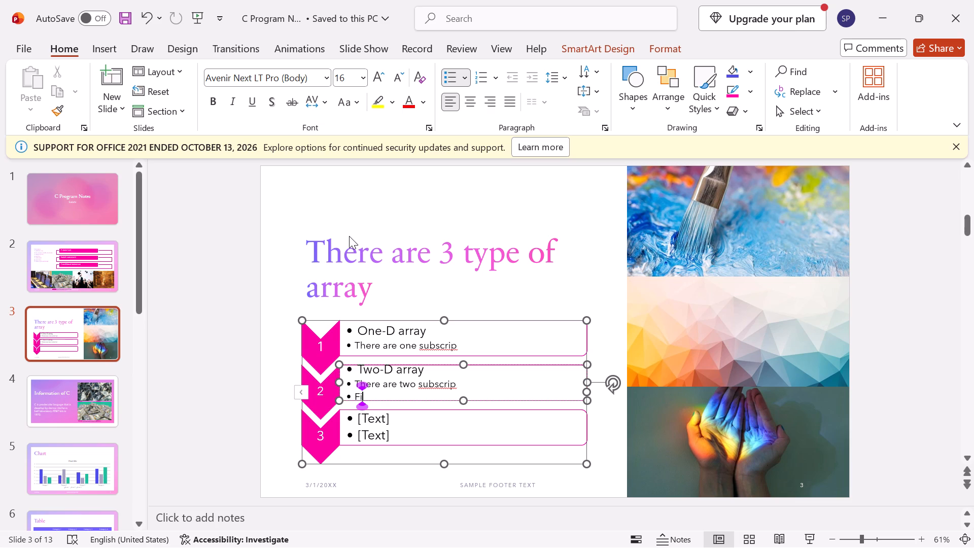
type("rst s")
key("BackSpace")
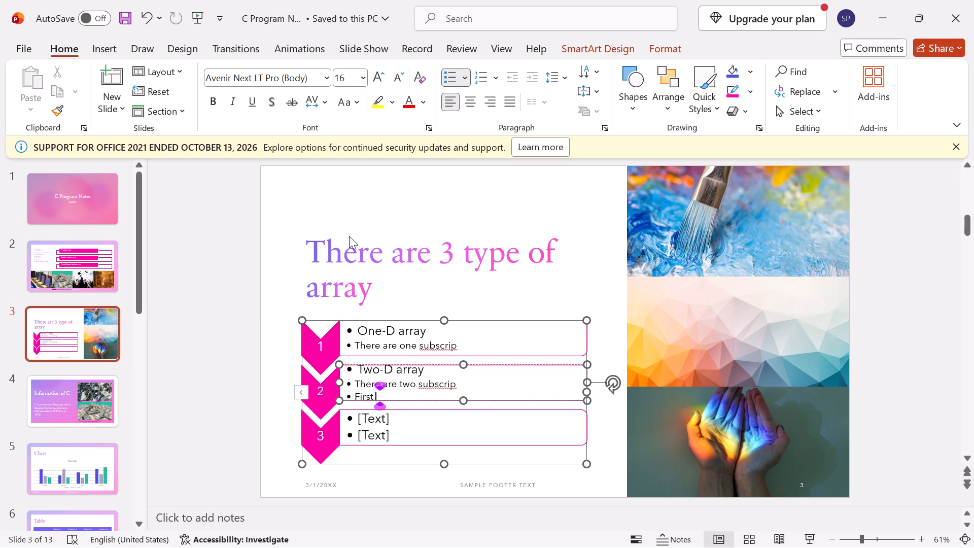
key("s")
key("BackSpace")
type("is row and second s")
key("space")
key("BackSpace")
key("BackSpace")
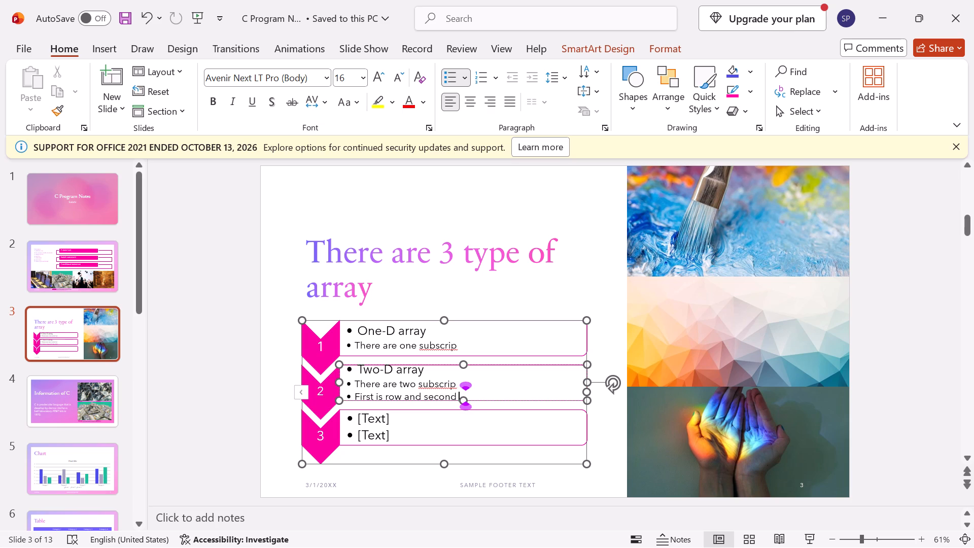
type("is colum")
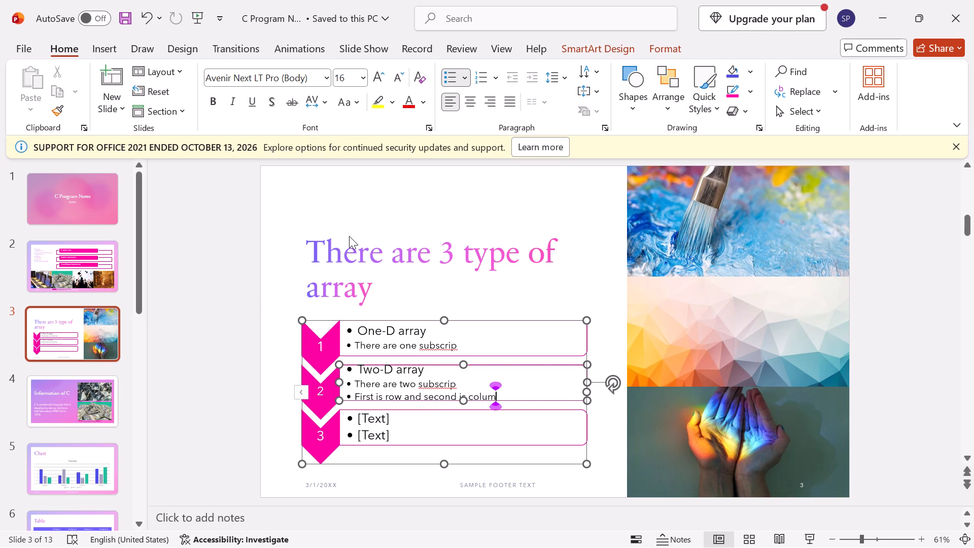
Replace the first placeholder bullet beside chevron 3 with "Multi-D array".
left_click(398, 432)
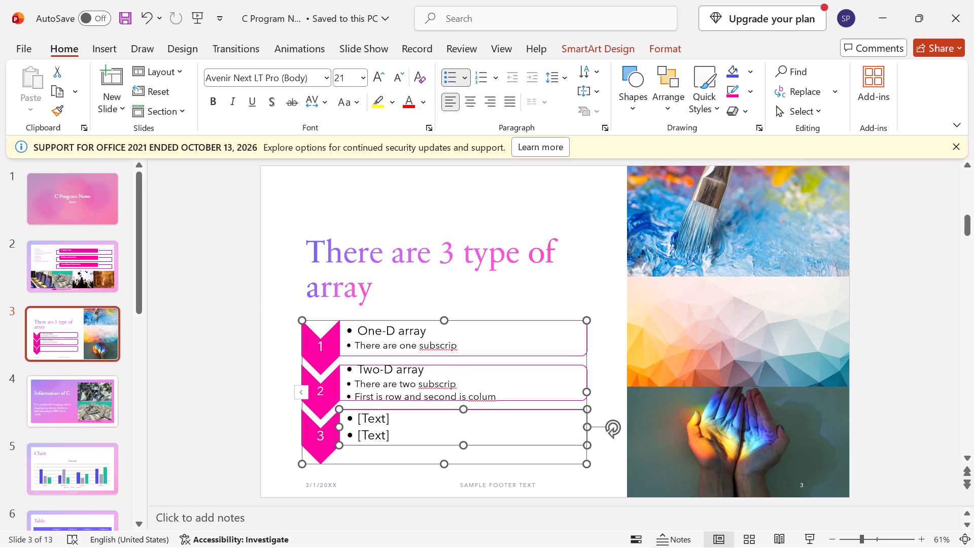
left_click(390, 433)
left_click(386, 415)
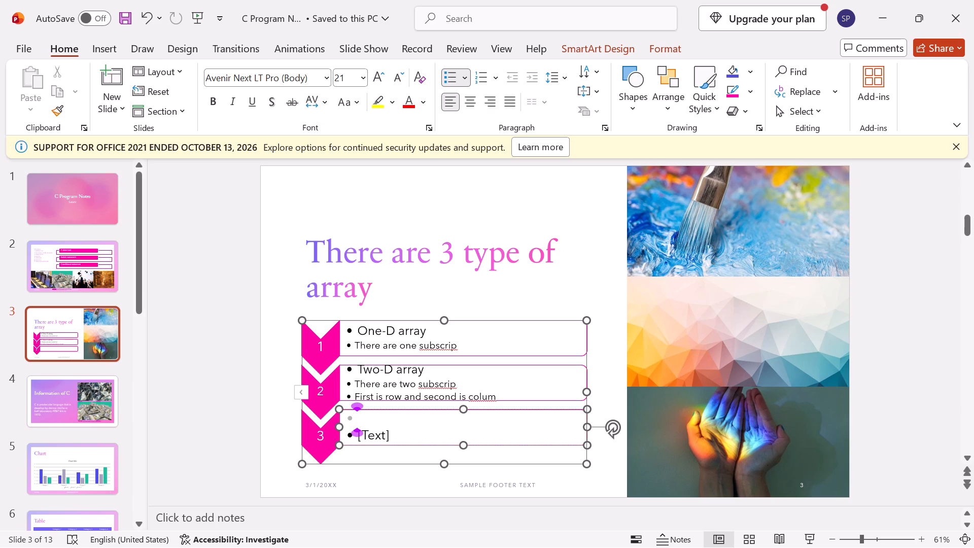
key("t")
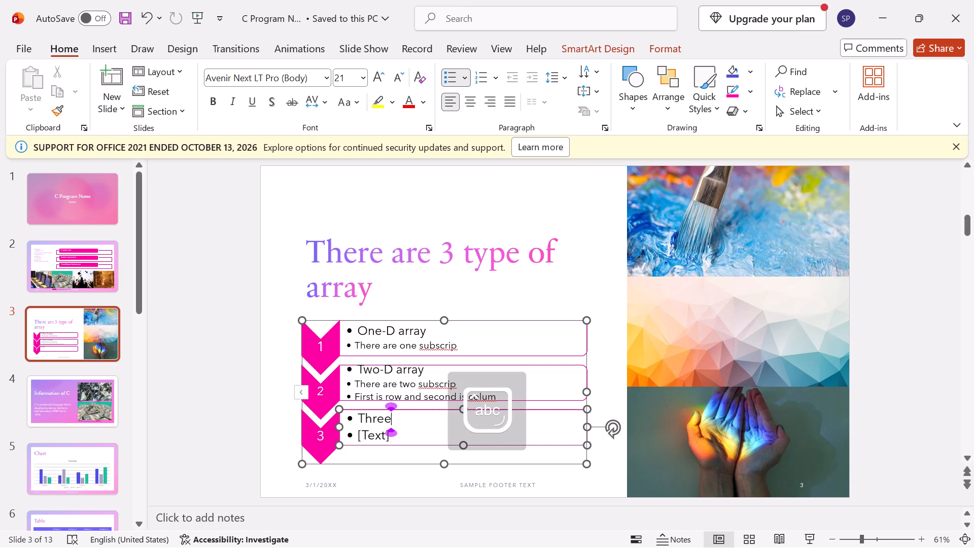
key("BackSpace")
key("BackSpace")
key("BackSpace")
key("BackSpace")
key("BackSpace")
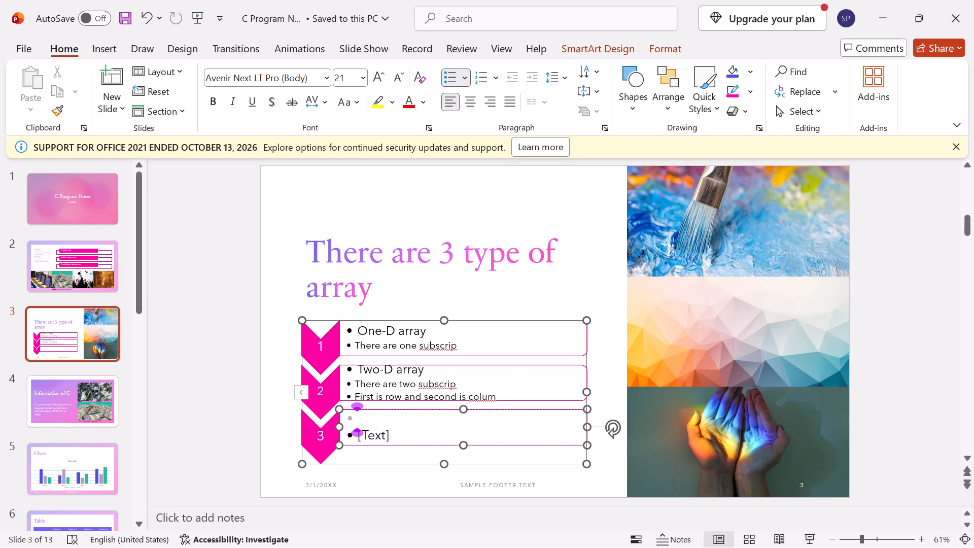
key("u")
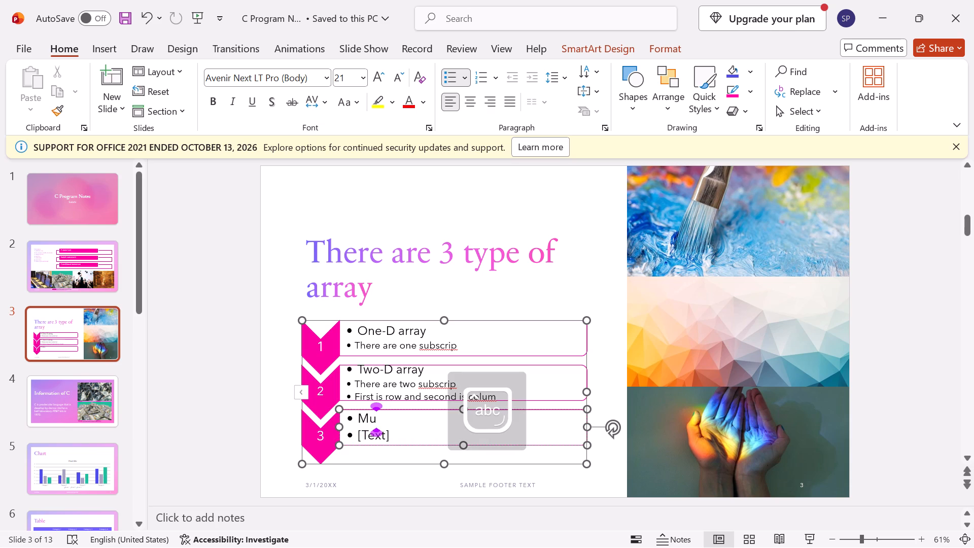
type("lti")
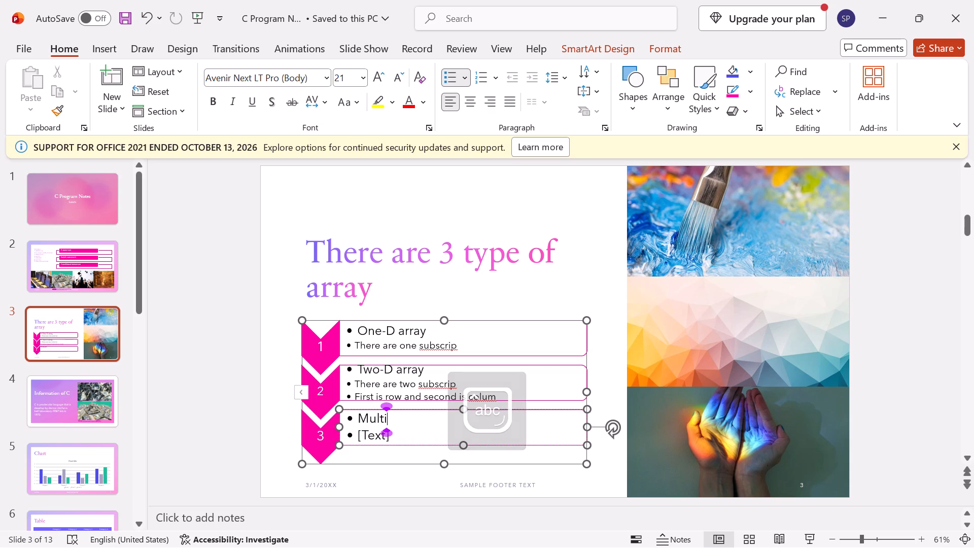
key("space")
key("BackSpace")
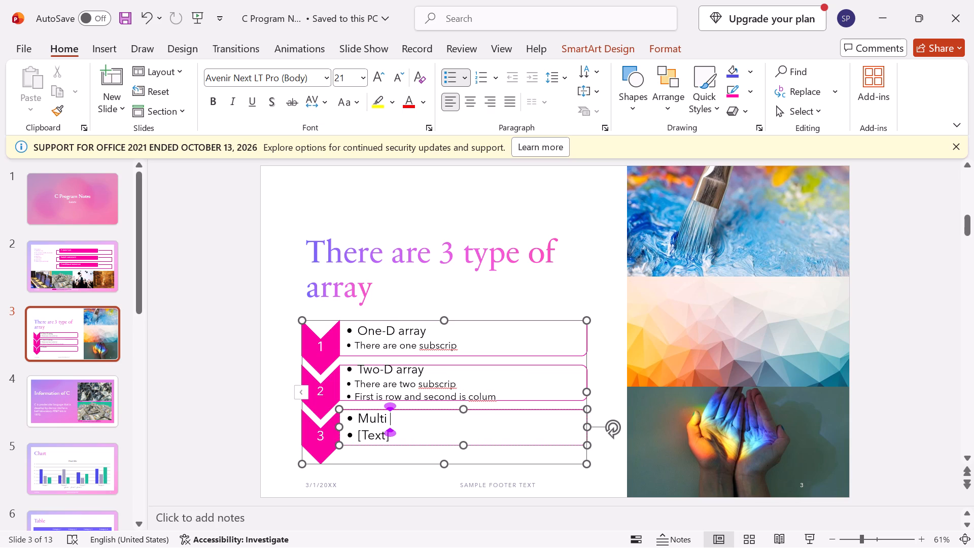
key("minus")
key("d")
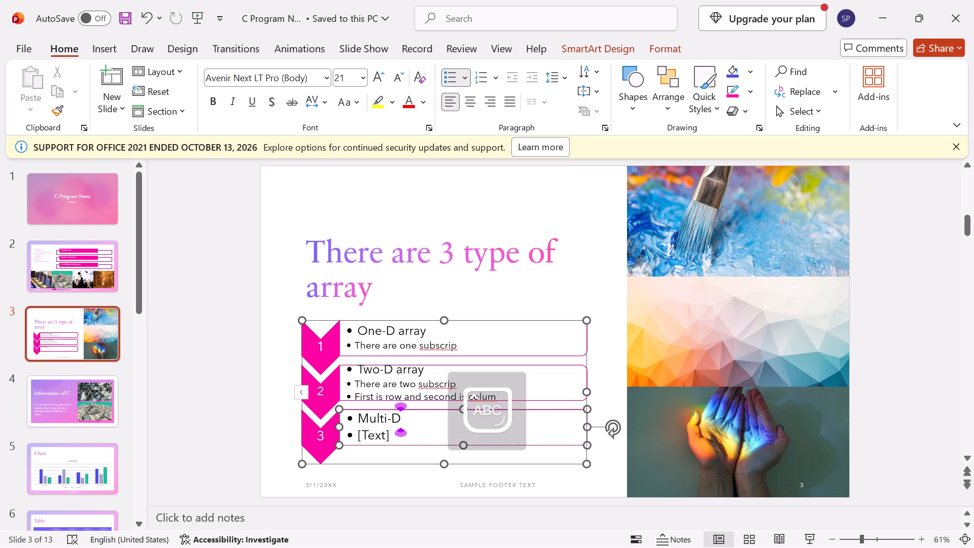
key("space")
type("array")
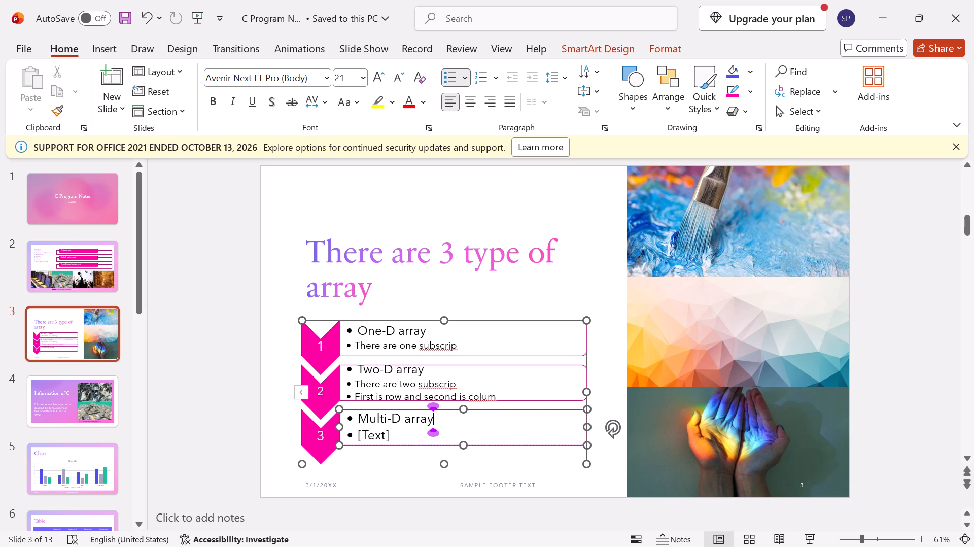
Replace the second placeholder bullet beside chevron 3 with "There are two or more subscrip" at font size 16.
left_click(395, 435)
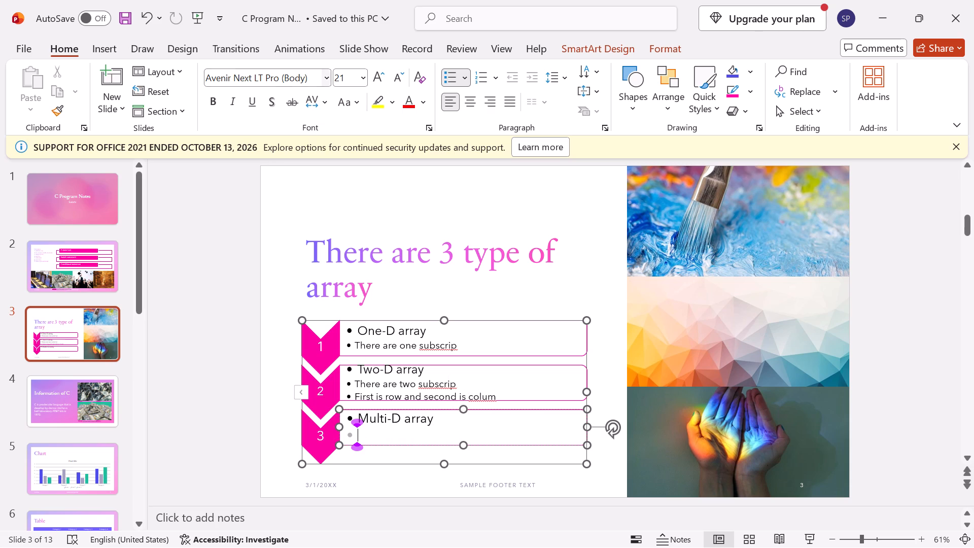
left_click(365, 80)
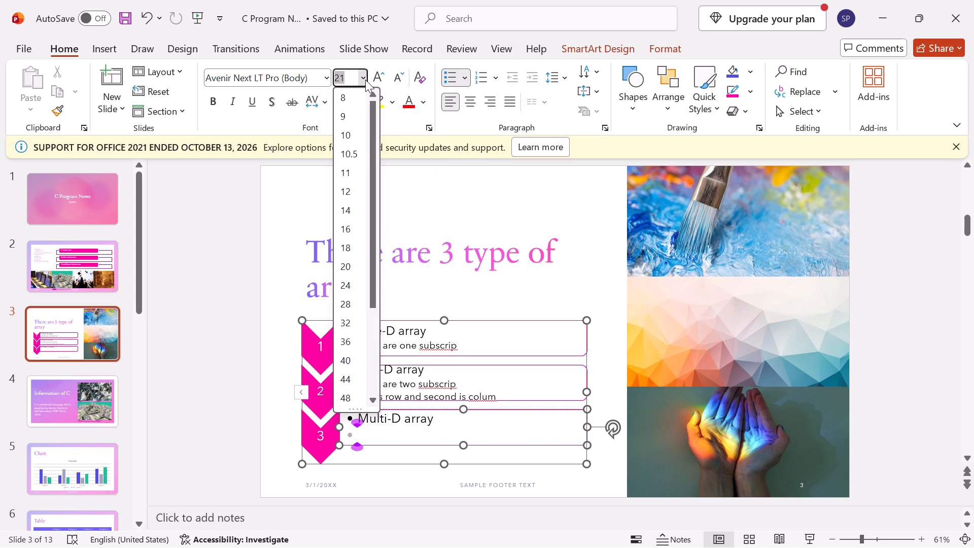
left_click(354, 223)
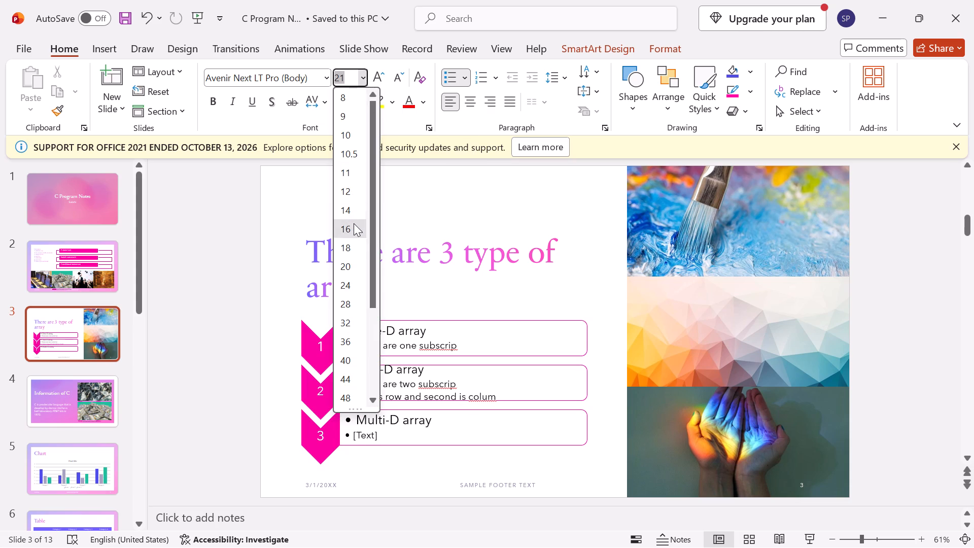
type("there are teo")
key("space")
key("BackSpace")
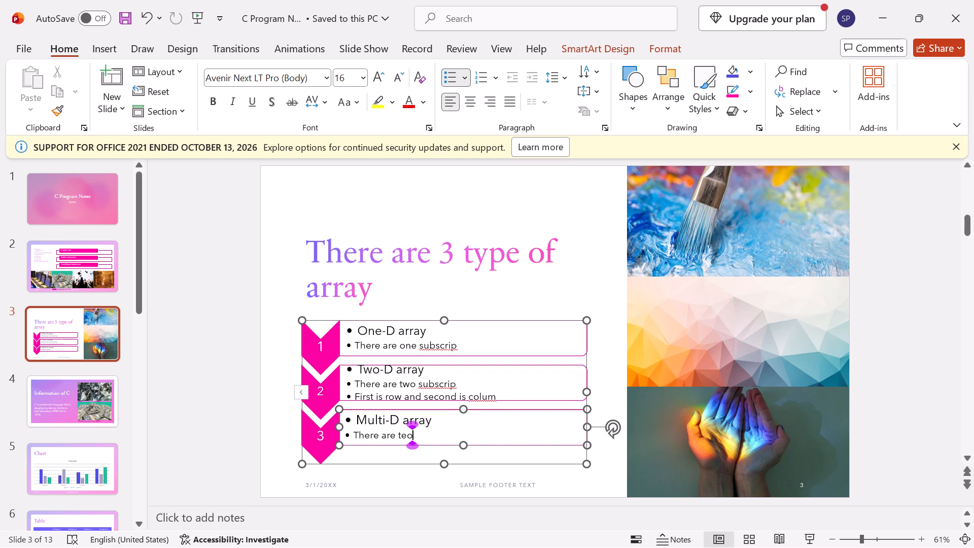
key("BackSpace")
key("BackSpace")
type("wo or more subscrip")
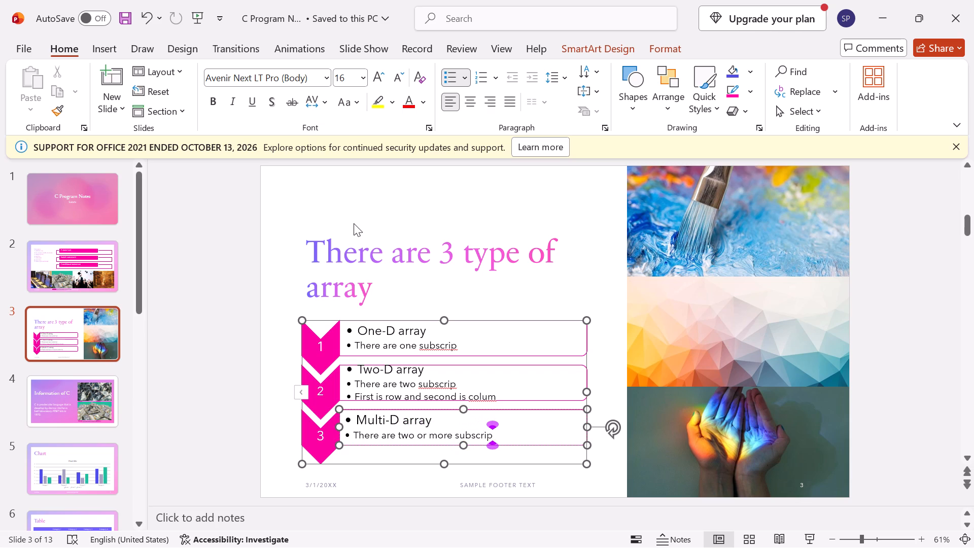
Select the paintbrush picture at the top of slide 3's picture column.
left_click(486, 286)
left_click(683, 394)
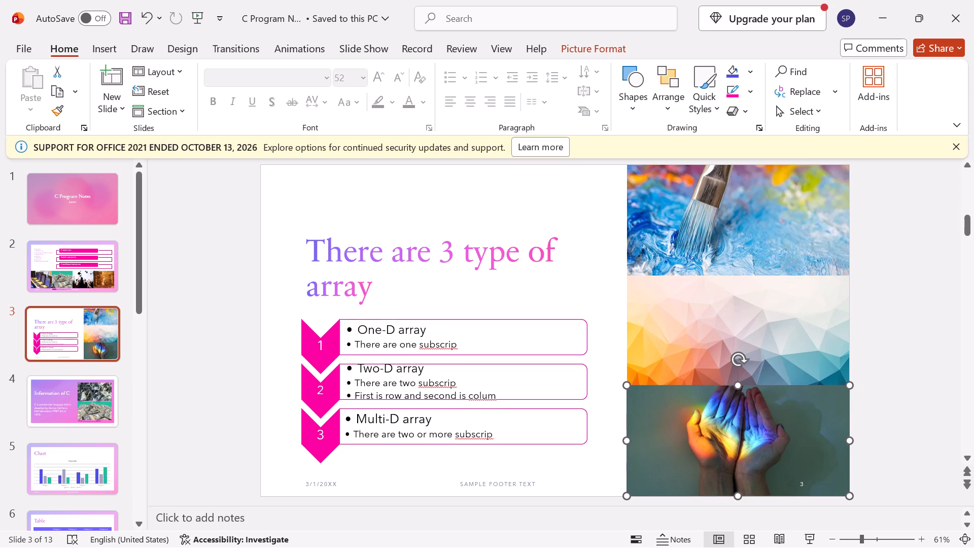
left_click(675, 227)
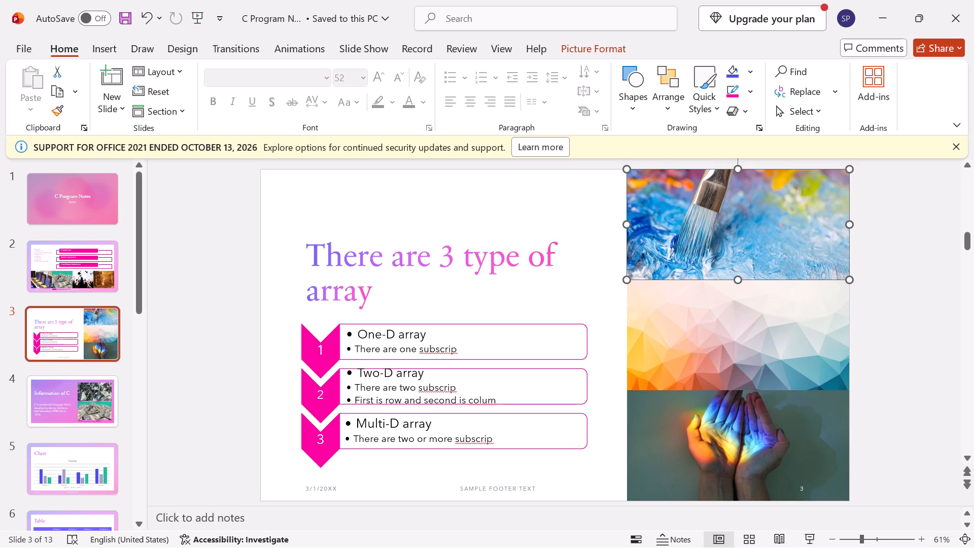